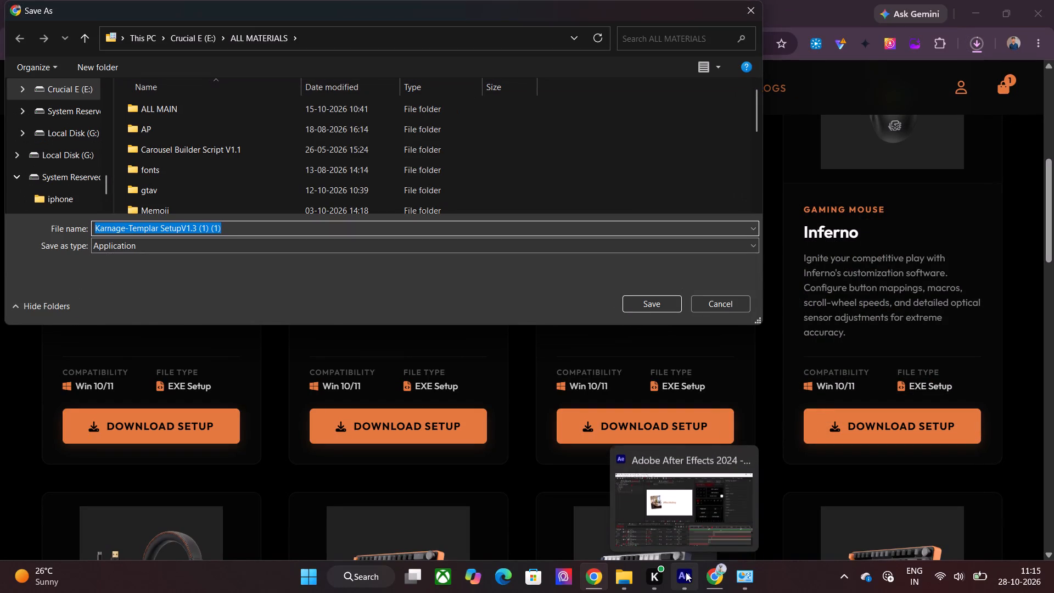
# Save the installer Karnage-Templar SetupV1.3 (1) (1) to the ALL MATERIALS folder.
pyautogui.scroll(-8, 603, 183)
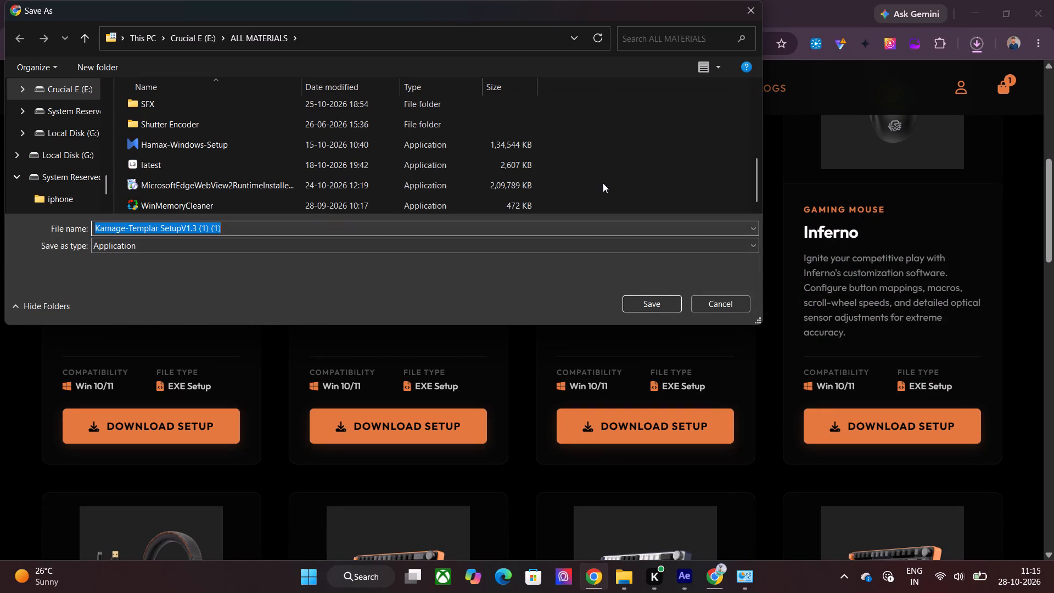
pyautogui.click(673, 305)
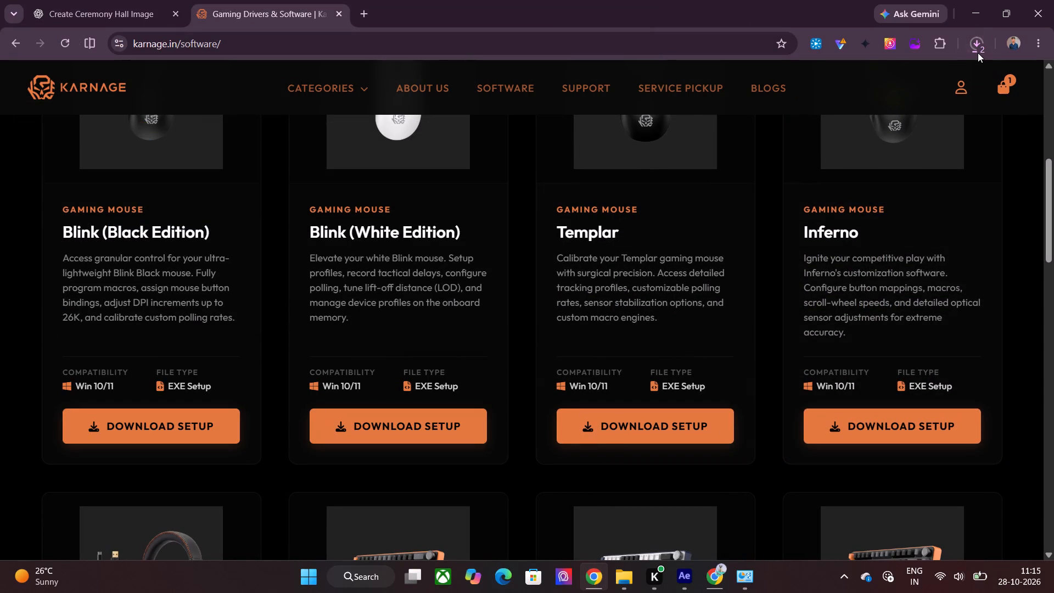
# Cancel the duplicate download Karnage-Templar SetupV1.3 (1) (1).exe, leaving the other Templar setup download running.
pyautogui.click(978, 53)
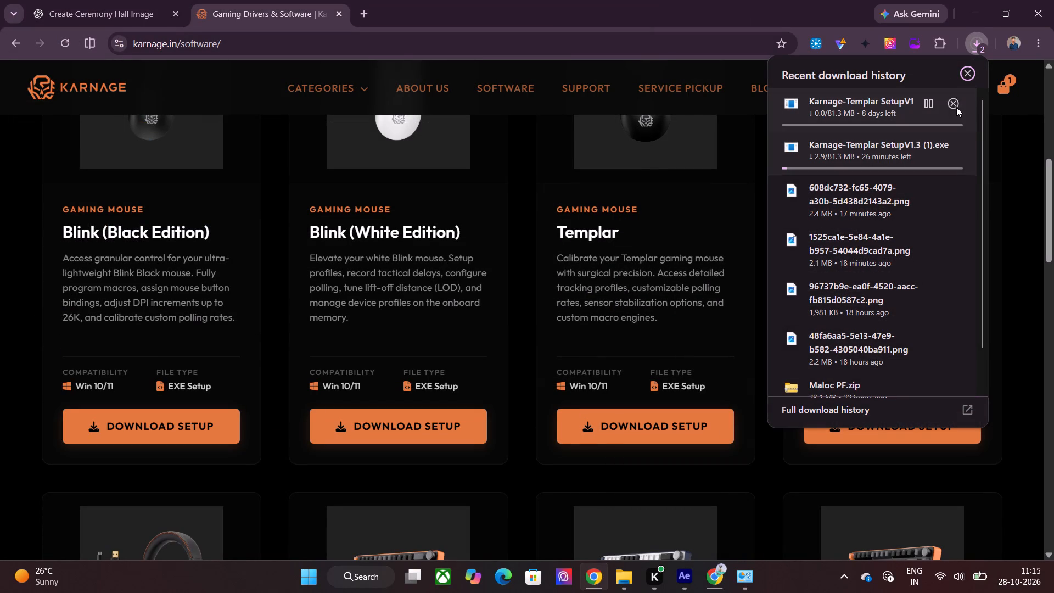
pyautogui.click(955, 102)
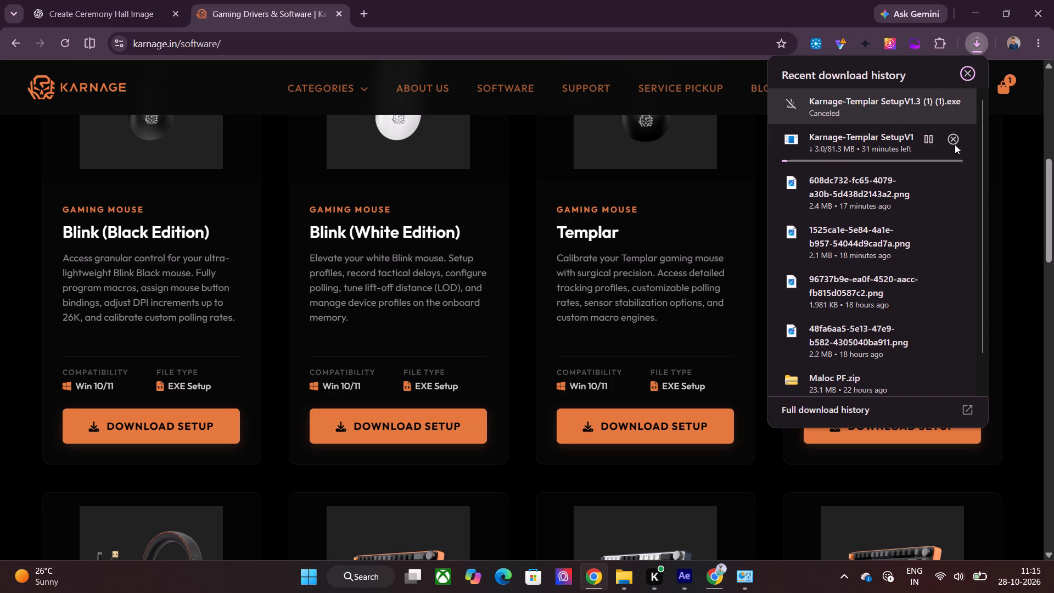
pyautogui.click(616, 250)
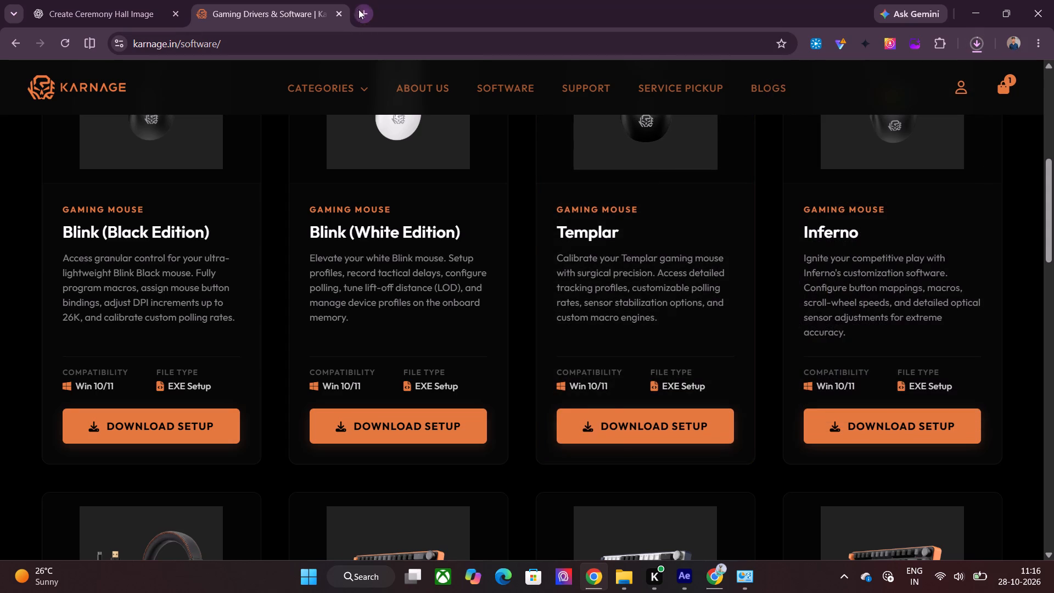
# Close the Karnage gaming drivers page and switch to After Effects.
pyautogui.click(337, 12)
pyautogui.click(670, 578)
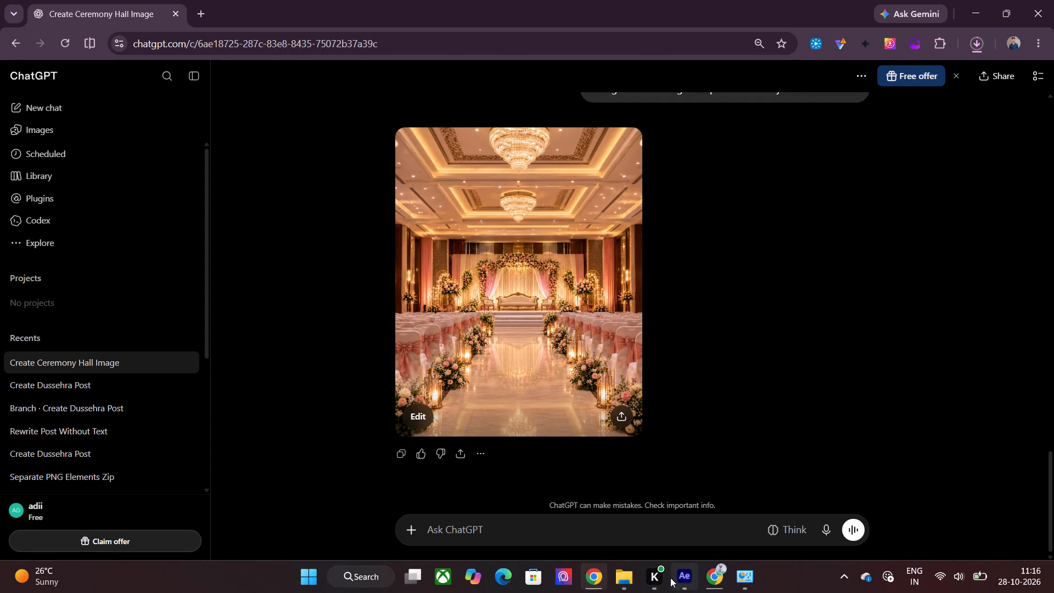
# Enable Position keyframing on the Office Meeting text layer, with its first keyframe at 0:00:01:14.
pyautogui.tripleClick(732, 489)
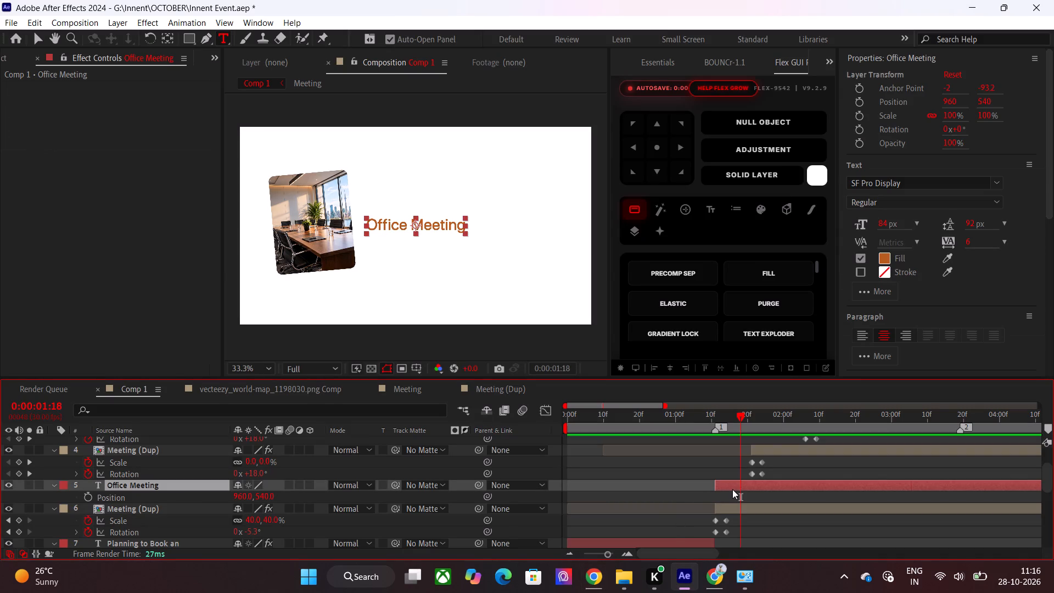
pyautogui.click(698, 477)
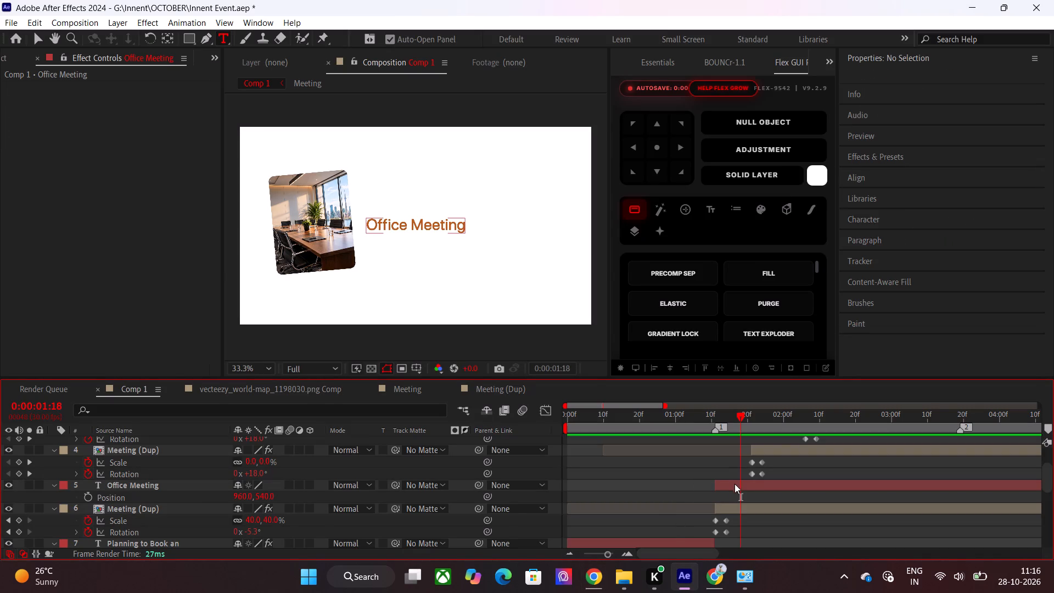
pyautogui.moveTo(745, 416); pyautogui.dragTo(750, 416)
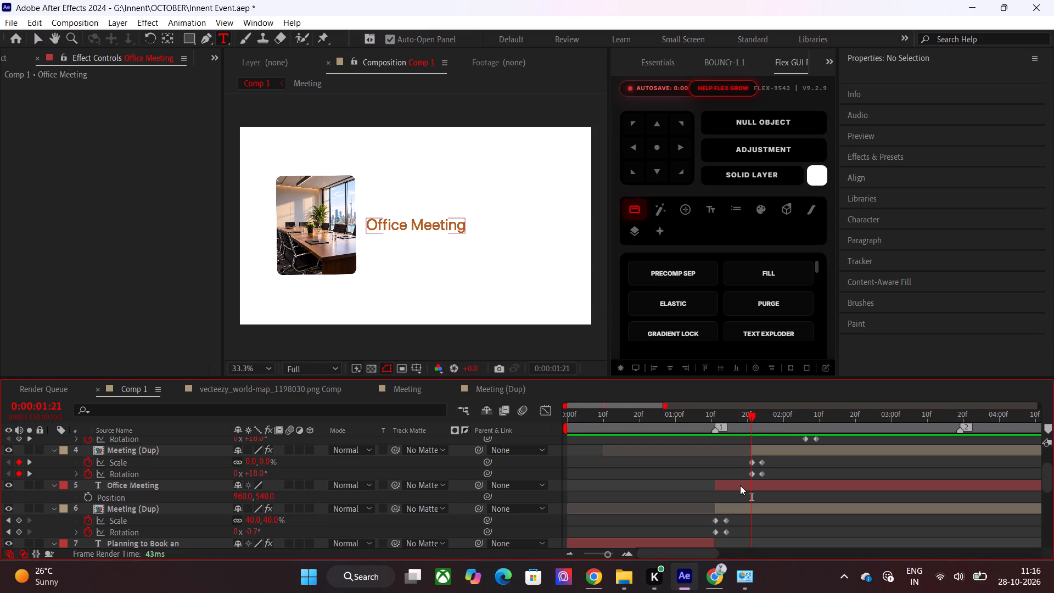
pyautogui.click(740, 485)
pyautogui.press('p')
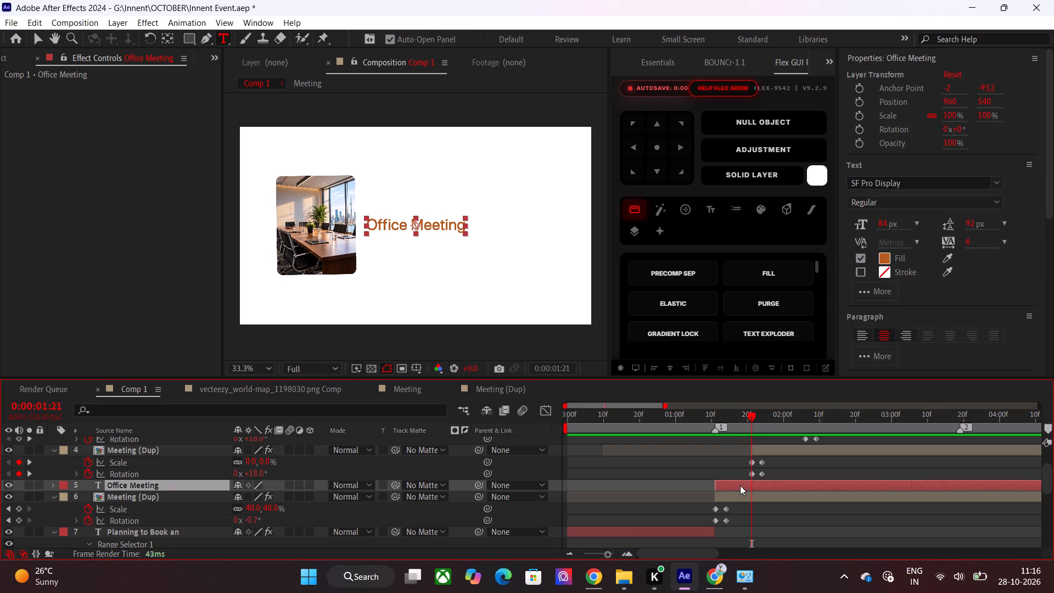
pyautogui.press('p')
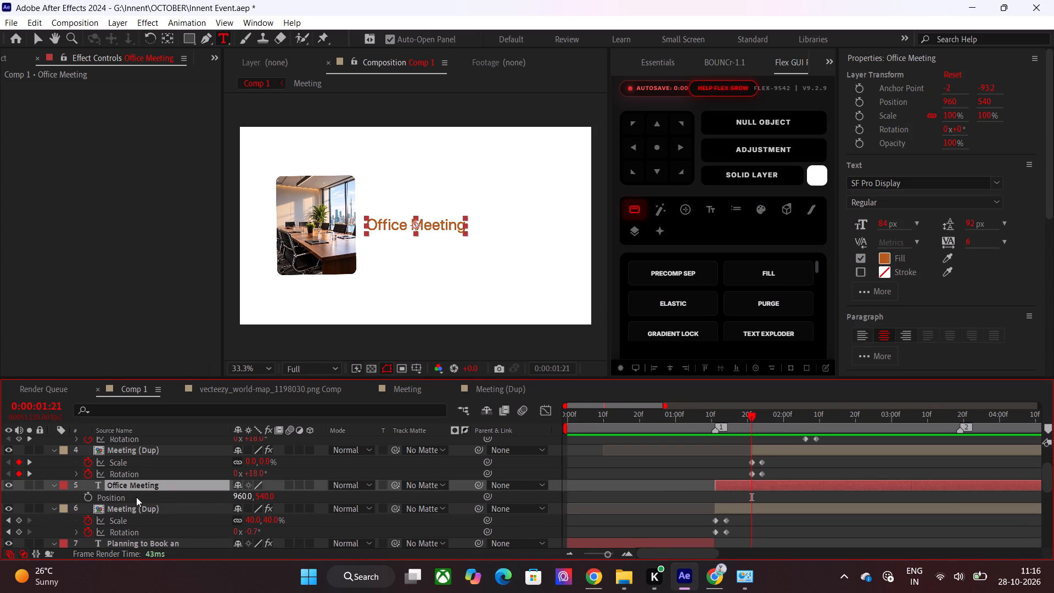
pyautogui.click(93, 497)
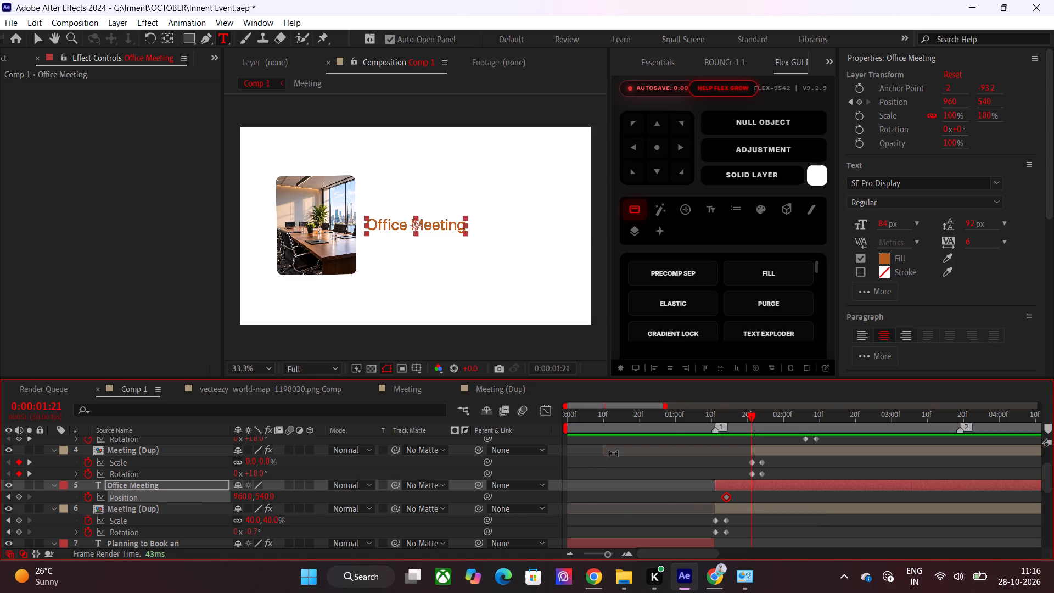
# Add a second Position keyframe to the Office Meeting text at 0:00:01:17 with X at 1315.
pyautogui.moveTo(749, 417); pyautogui.dragTo(733, 422)
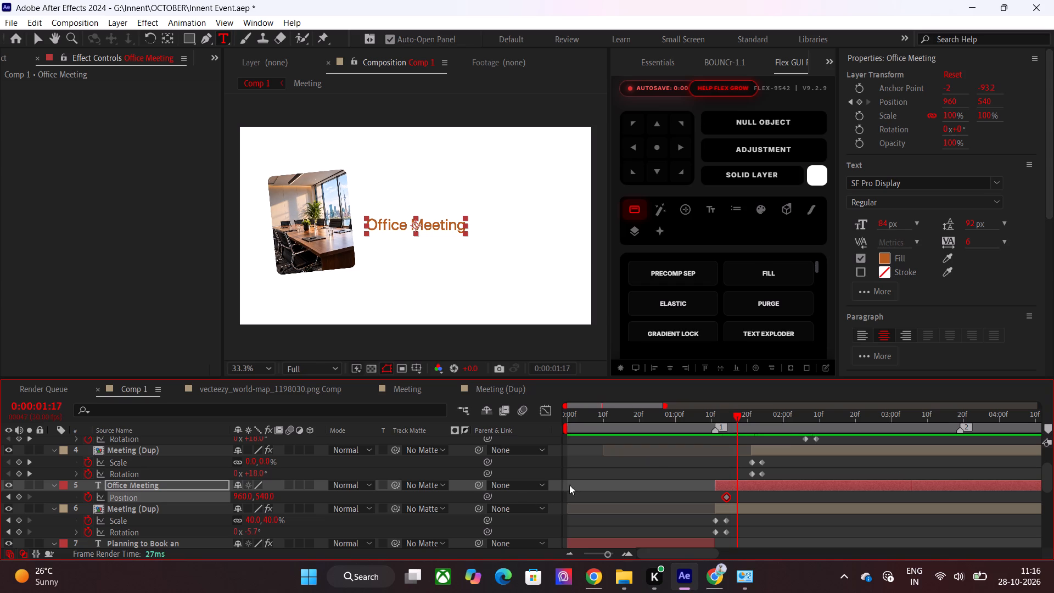
pyautogui.moveTo(248, 499); pyautogui.dragTo(383, 499)
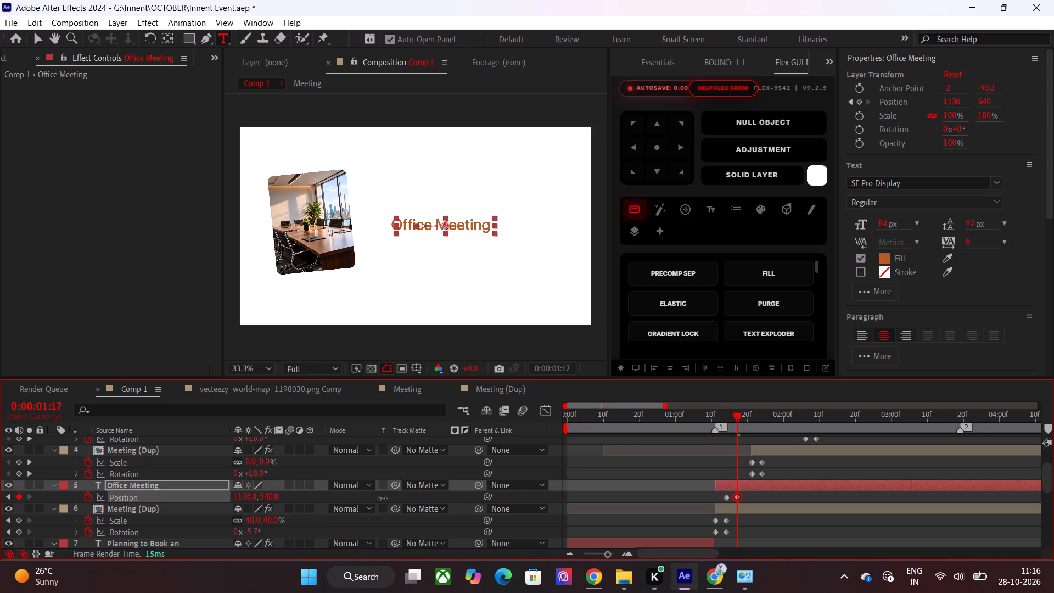
pyautogui.moveTo(383, 499); pyautogui.dragTo(489, 499)
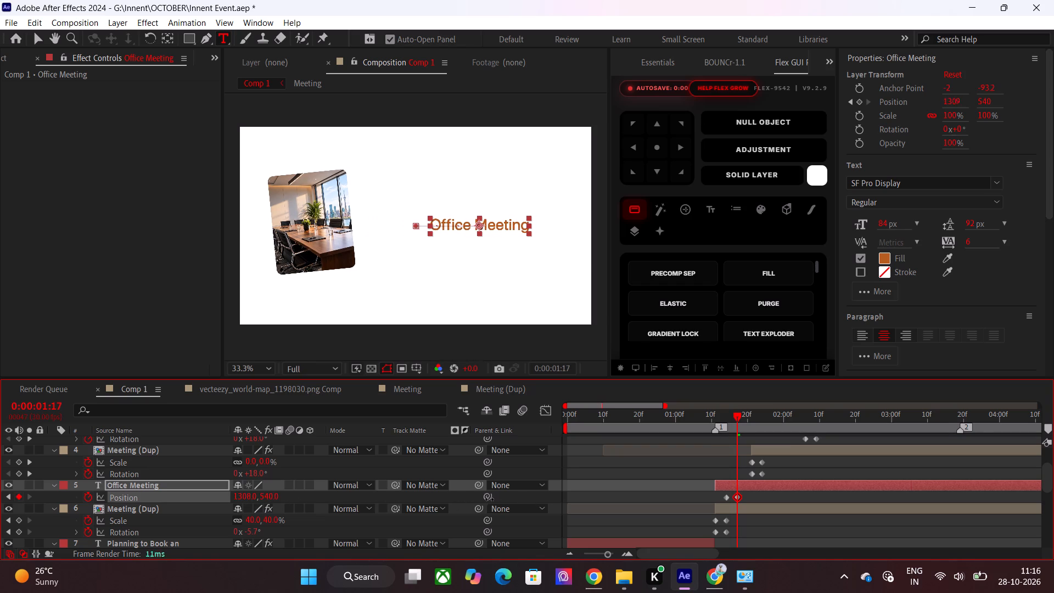
pyautogui.moveTo(489, 499); pyautogui.dragTo(493, 499)
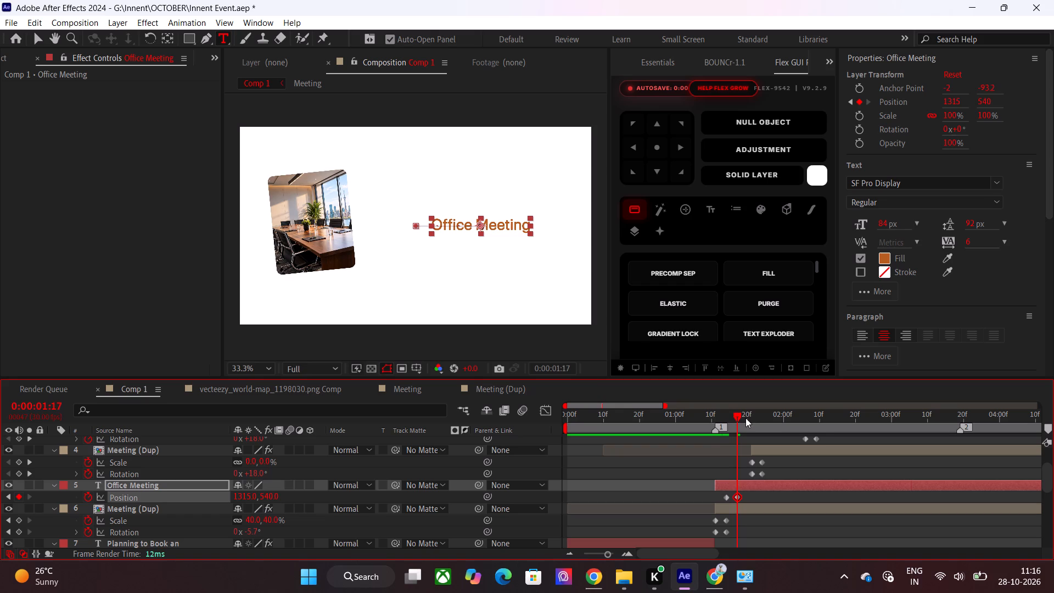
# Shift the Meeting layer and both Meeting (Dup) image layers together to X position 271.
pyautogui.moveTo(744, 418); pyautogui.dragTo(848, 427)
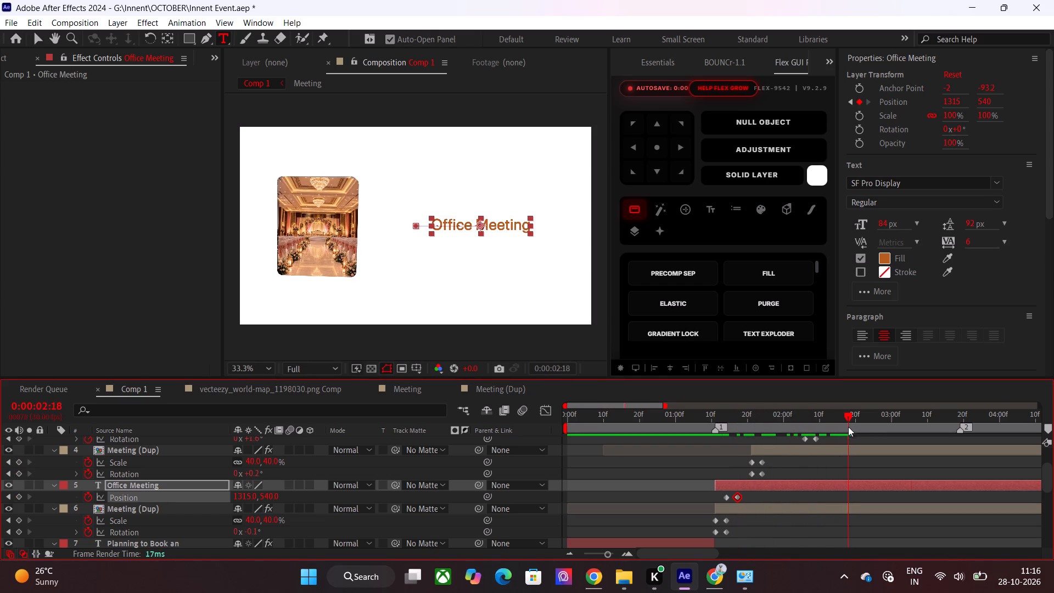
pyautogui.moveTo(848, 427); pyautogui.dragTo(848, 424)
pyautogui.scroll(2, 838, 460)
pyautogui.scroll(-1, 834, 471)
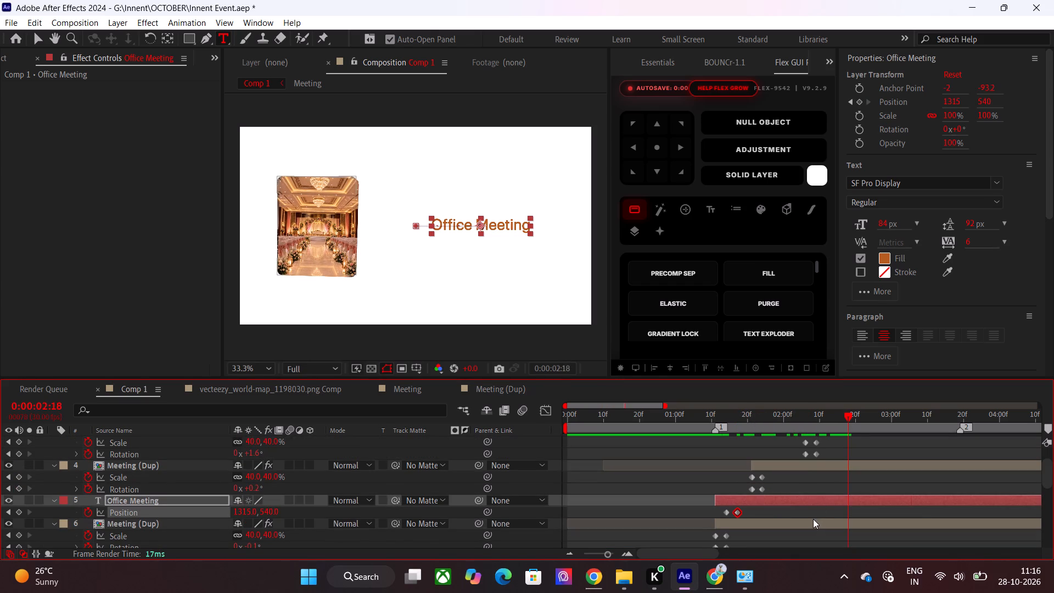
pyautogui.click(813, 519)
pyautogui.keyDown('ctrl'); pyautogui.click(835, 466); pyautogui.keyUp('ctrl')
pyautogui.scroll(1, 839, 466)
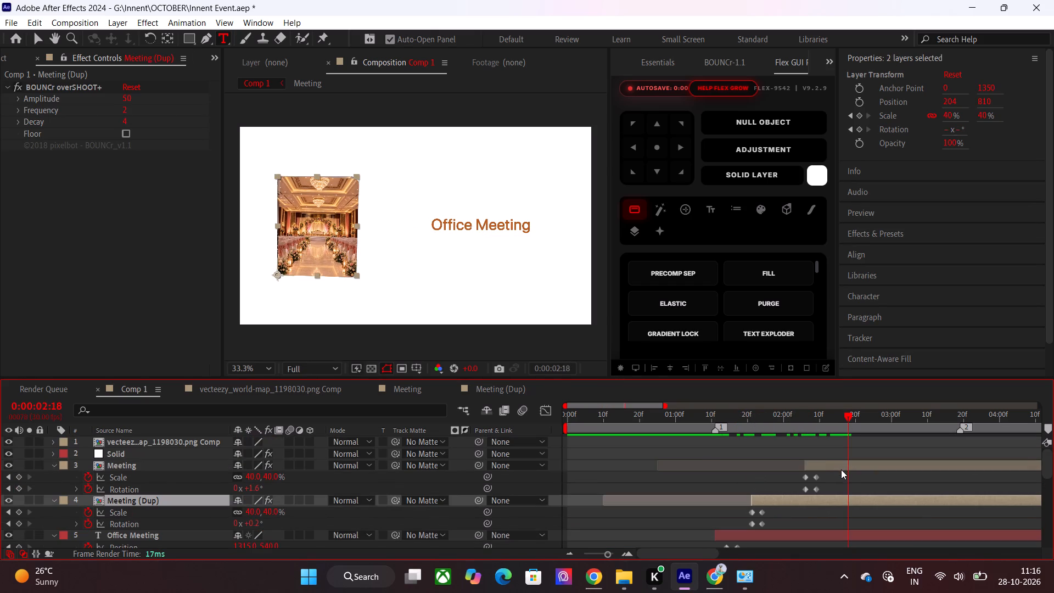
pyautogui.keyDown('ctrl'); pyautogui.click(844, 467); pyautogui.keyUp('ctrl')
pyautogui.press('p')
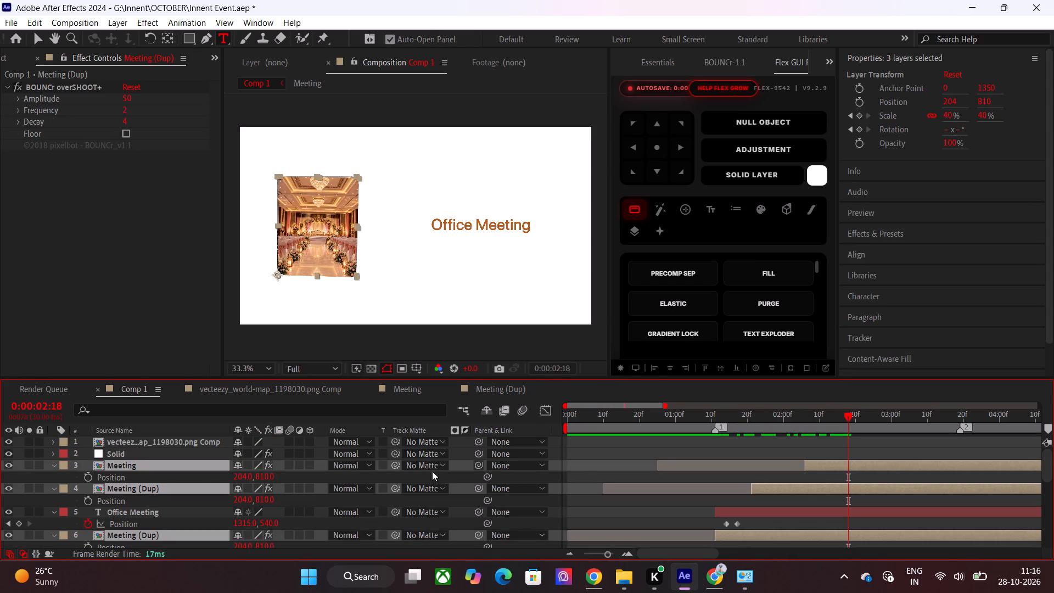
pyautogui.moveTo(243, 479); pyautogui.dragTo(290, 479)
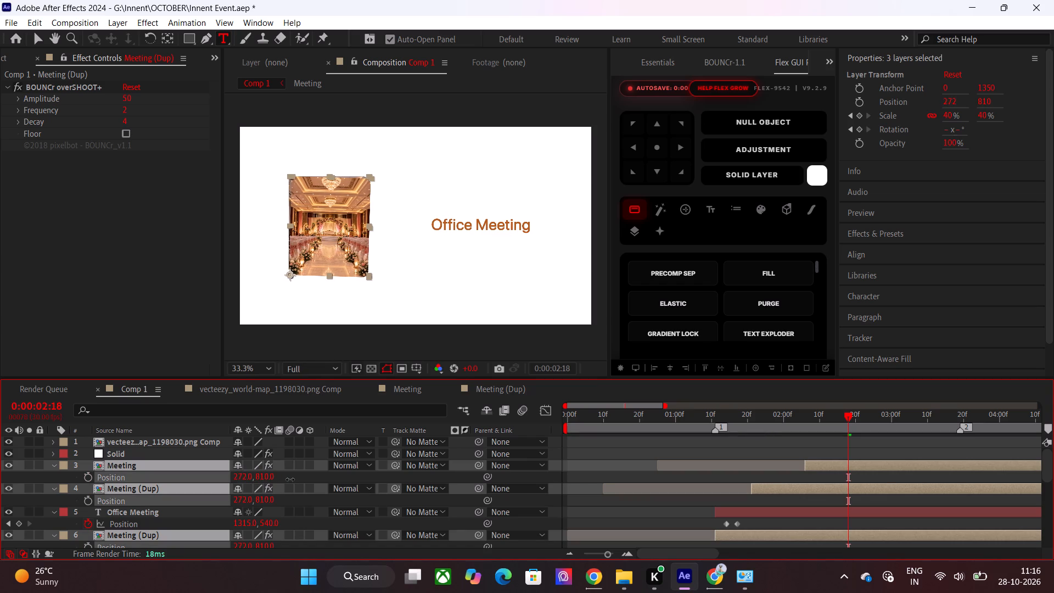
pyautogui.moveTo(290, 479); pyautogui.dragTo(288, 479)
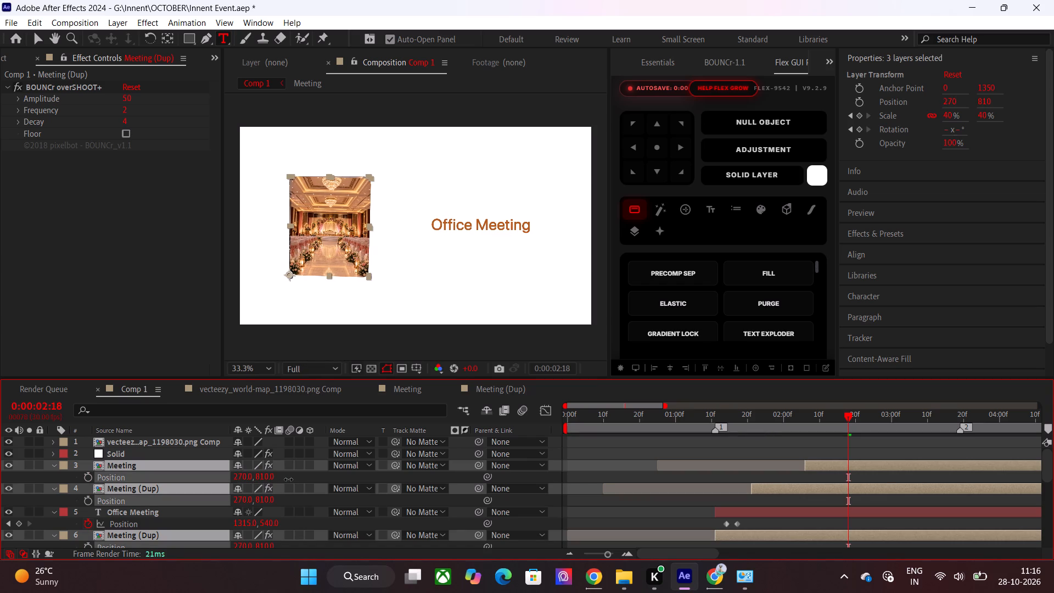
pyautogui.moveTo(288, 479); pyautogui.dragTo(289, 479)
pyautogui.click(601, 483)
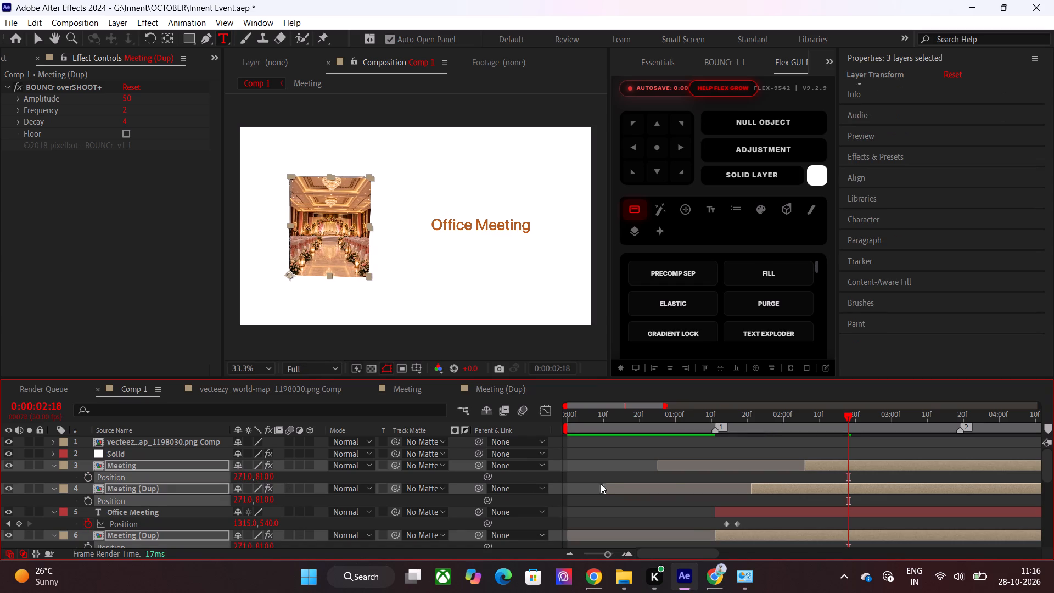
# Adjust the Office Meeting text's Position keyframes to X 1072 at 0:00:01:14 and X 1387 at 0:00:01:17.
pyautogui.moveTo(739, 419); pyautogui.dragTo(727, 419)
pyautogui.scroll(-2, 575, 468)
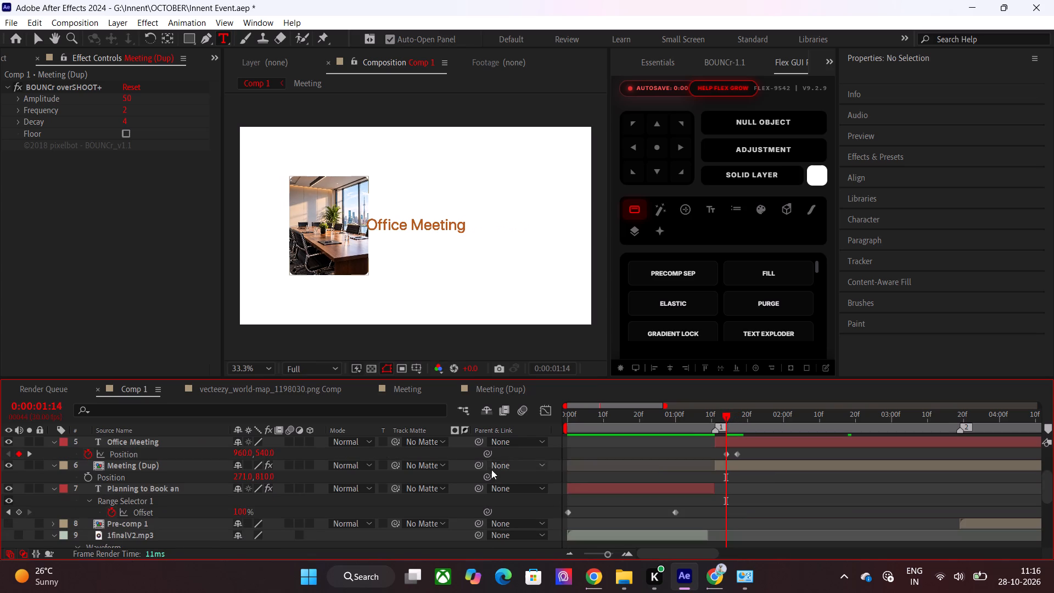
pyautogui.moveTo(240, 451); pyautogui.dragTo(276, 452)
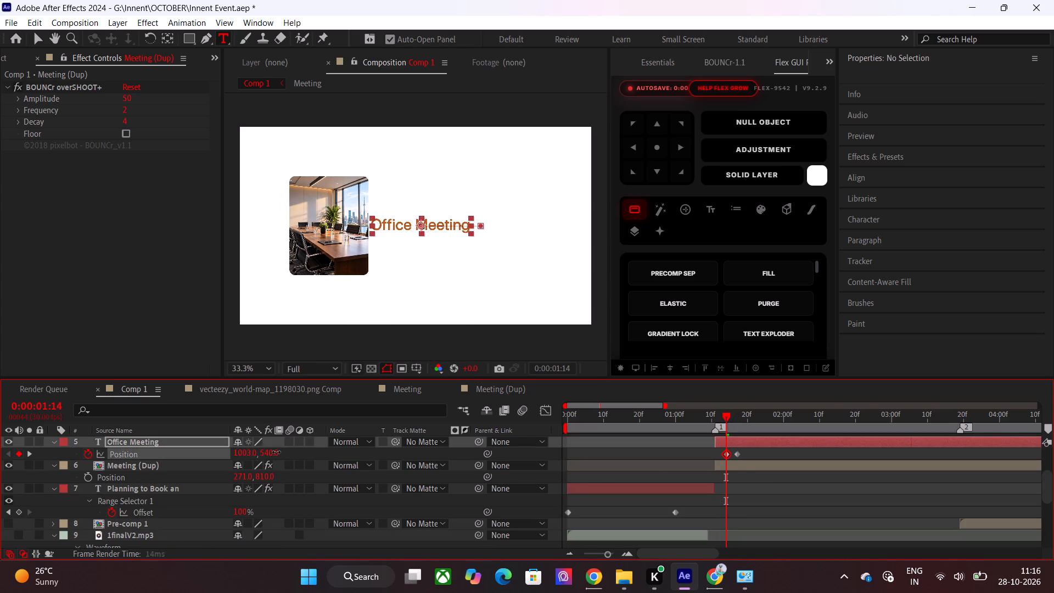
pyautogui.moveTo(276, 452); pyautogui.dragTo(318, 452)
pyautogui.keyDown('shift'); pyautogui.moveTo(733, 421); pyautogui.dragTo(738, 421); pyautogui.keyUp('shift')
pyautogui.moveTo(238, 452); pyautogui.dragTo(280, 452)
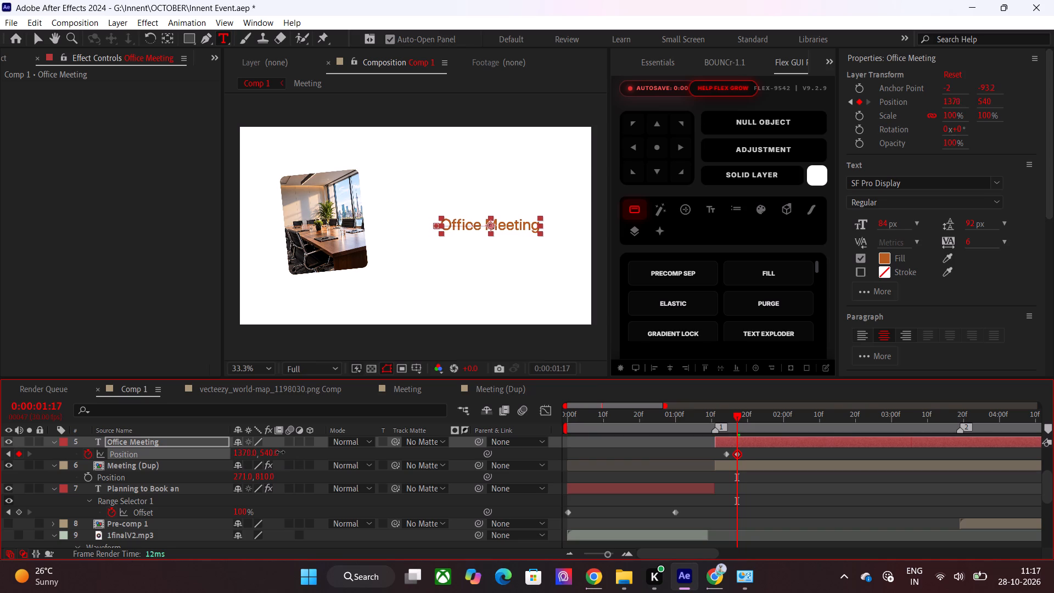
pyautogui.moveTo(280, 452); pyautogui.dragTo(288, 452)
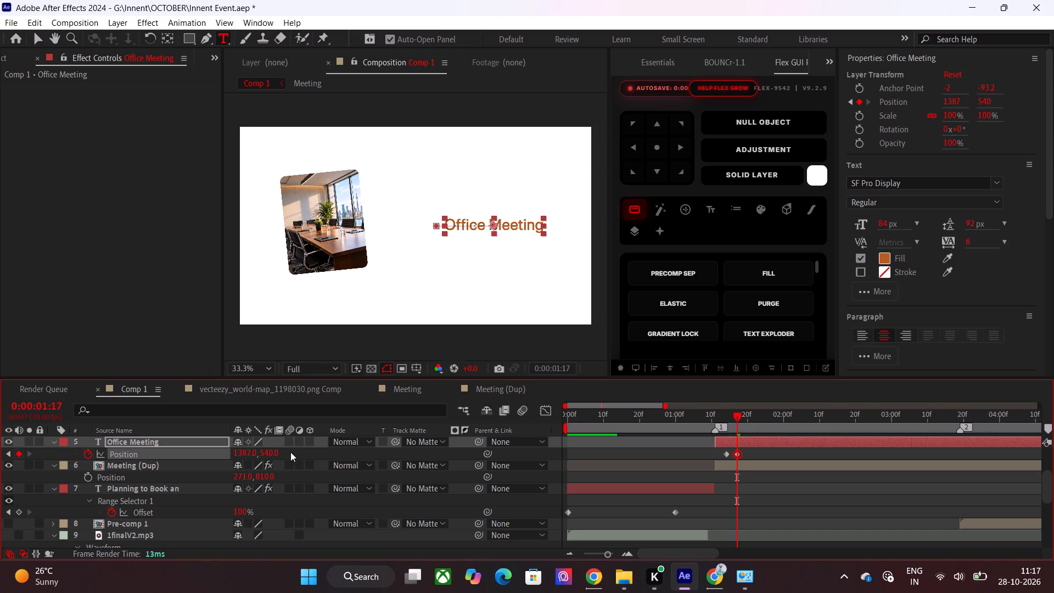
# Set the X position of the Meeting layer and both Meeting (Dup) layers to 259.
pyautogui.click(778, 462)
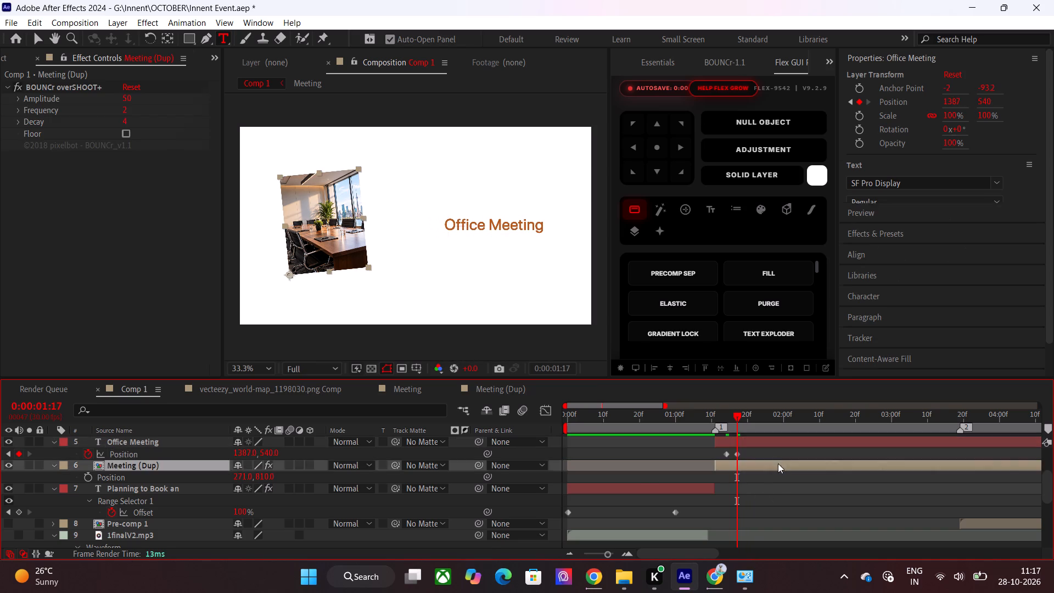
pyautogui.scroll(2, 781, 480)
pyautogui.keyDown('ctrl'); pyautogui.click(810, 485); pyautogui.keyUp('ctrl')
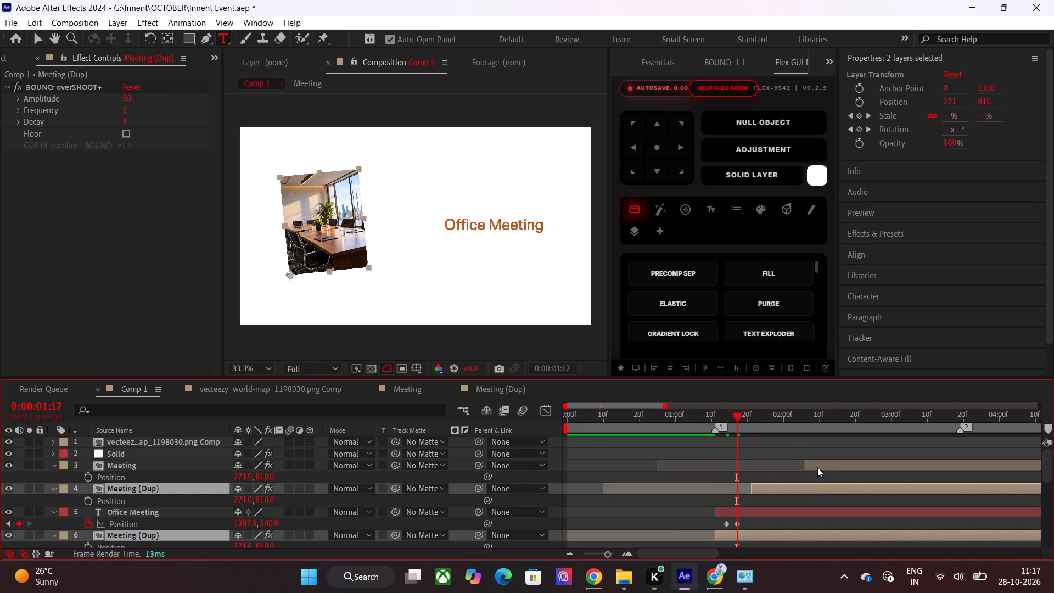
pyautogui.keyDown('ctrl'); pyautogui.click(817, 467); pyautogui.keyUp('ctrl')
pyautogui.moveTo(243, 477); pyautogui.dragTo(225, 477)
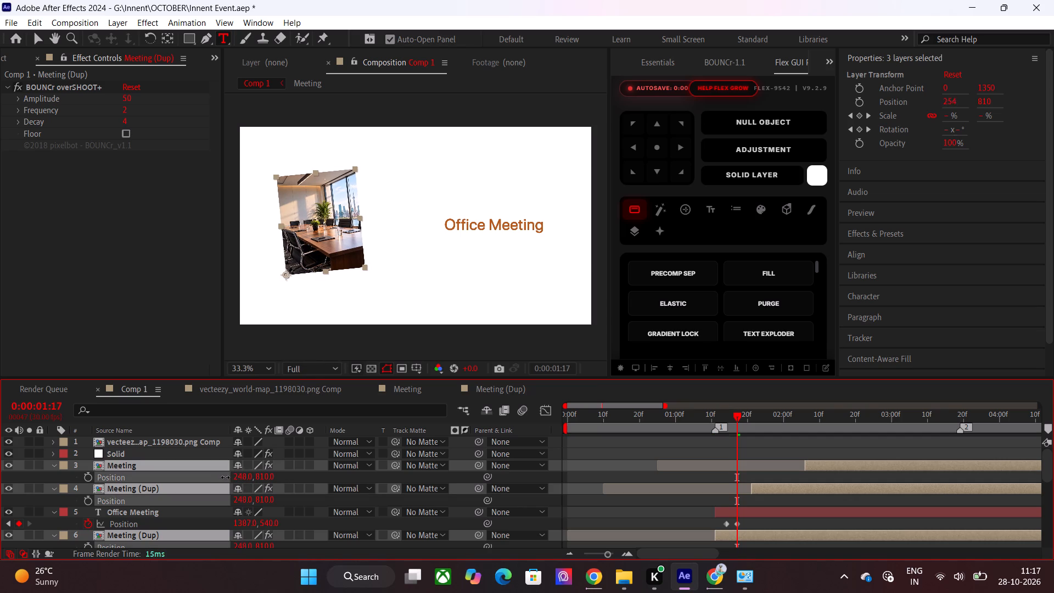
pyautogui.moveTo(225, 477); pyautogui.dragTo(236, 479)
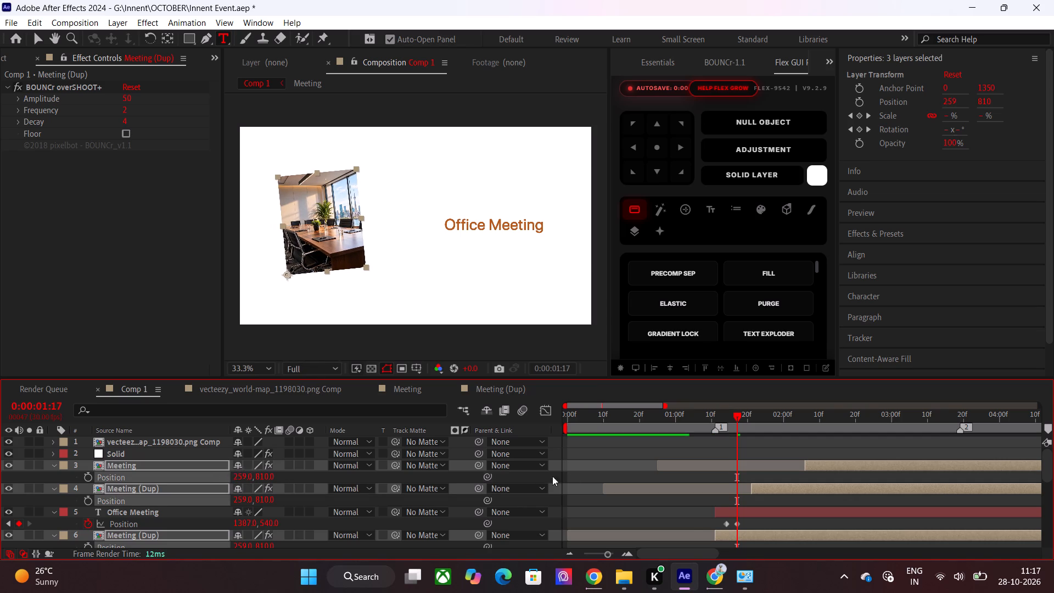
pyautogui.click(614, 473)
# Move the Office Meeting text's first Position keyframe to 0:00:01:13, where the meeting image is popping in.
pyautogui.moveTo(738, 418); pyautogui.dragTo(726, 418)
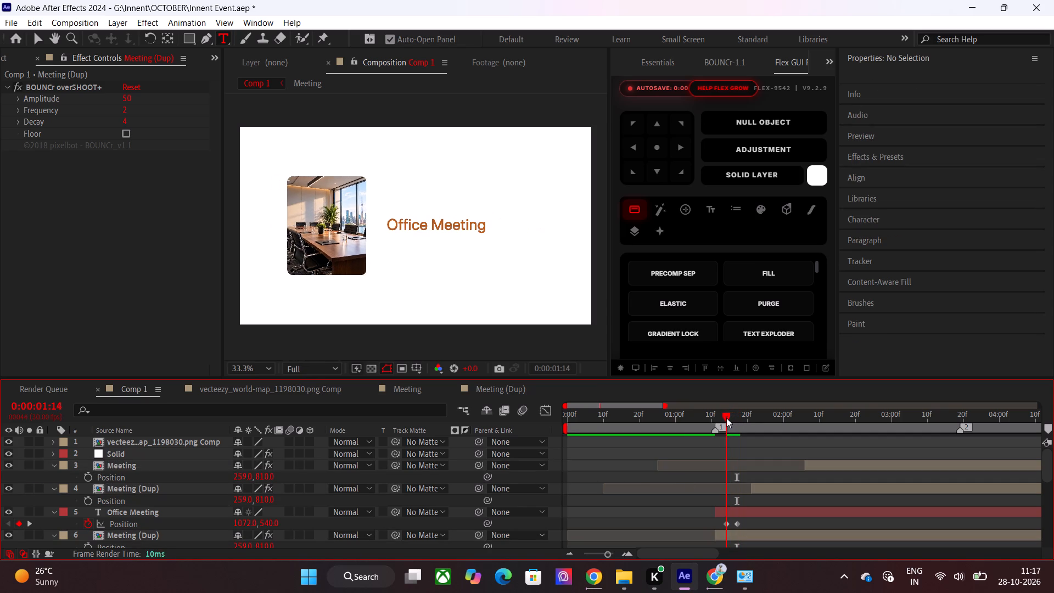
pyautogui.moveTo(726, 418); pyautogui.dragTo(712, 433)
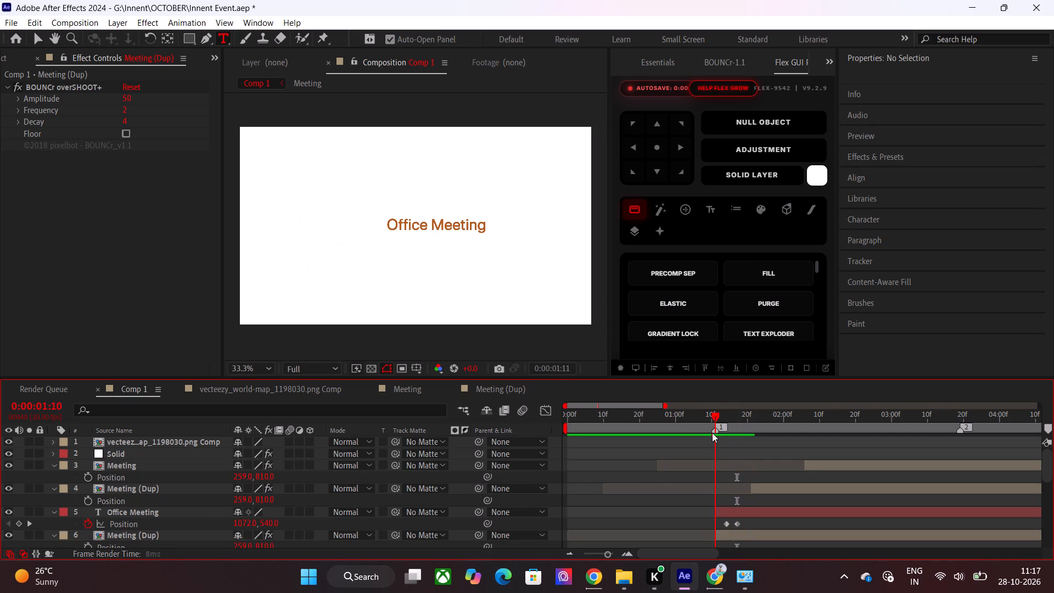
pyautogui.moveTo(712, 433); pyautogui.dragTo(720, 435)
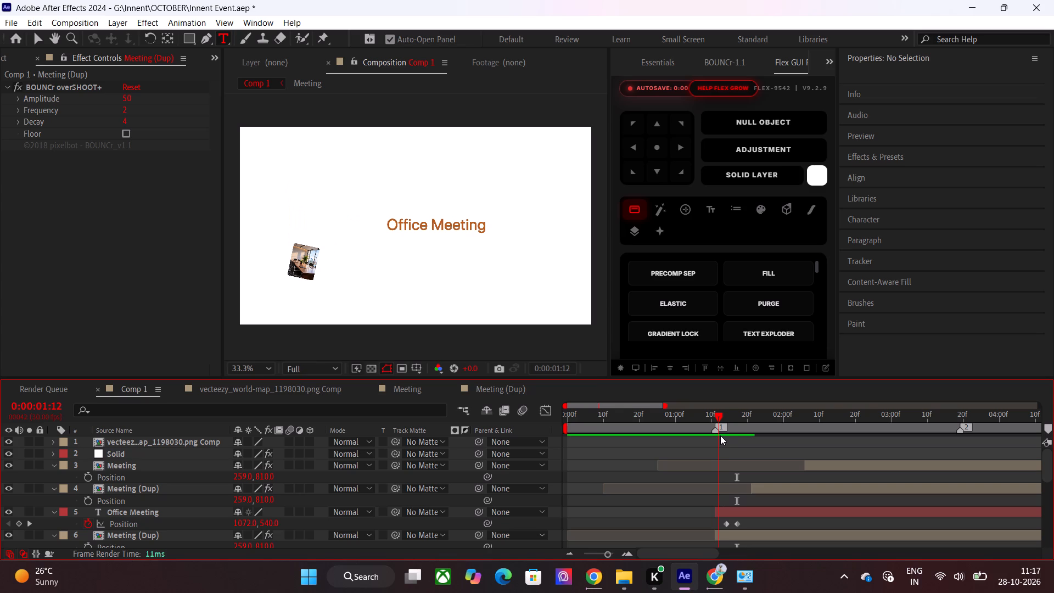
pyautogui.moveTo(720, 435); pyautogui.dragTo(722, 436)
pyautogui.scroll(-1, 718, 450)
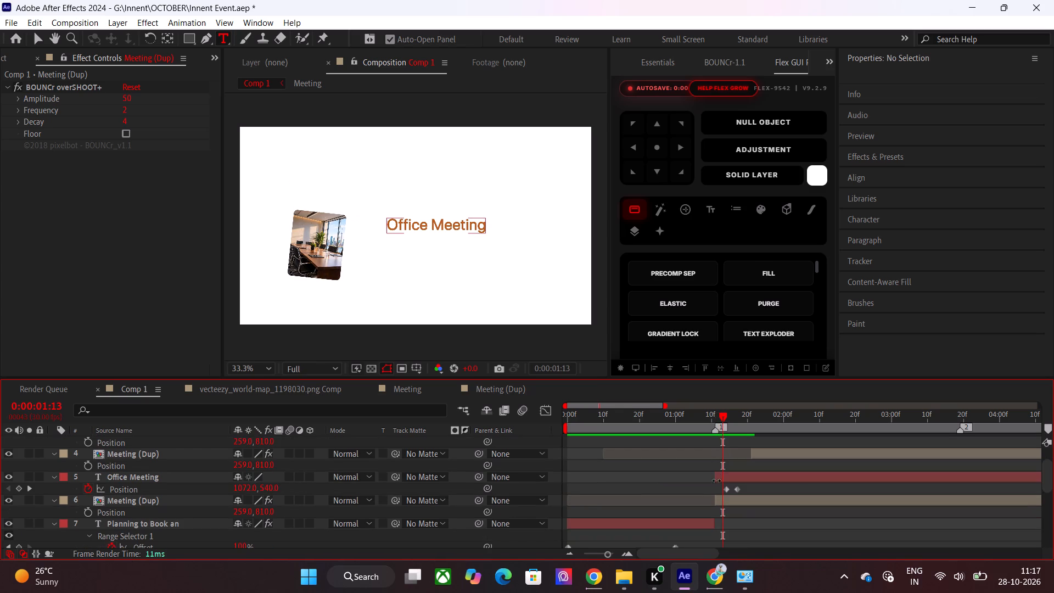
pyautogui.click(725, 490)
pyautogui.click(722, 490)
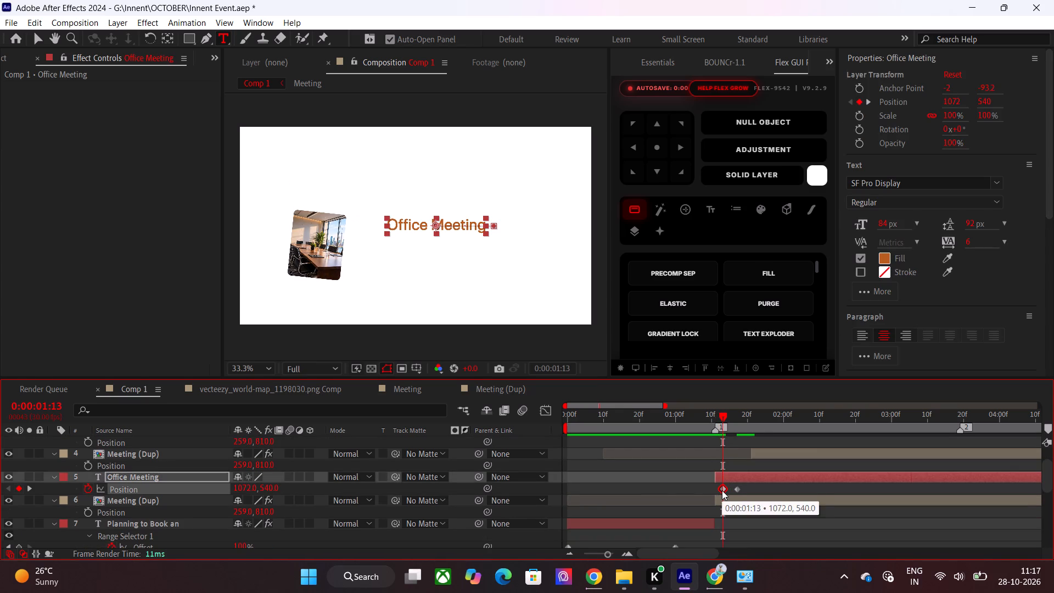
# Apply Easy Ease to both Office Meeting Position keyframes and display their speed graph zoomed in.
pyautogui.moveTo(683, 485); pyautogui.dragTo(753, 496)
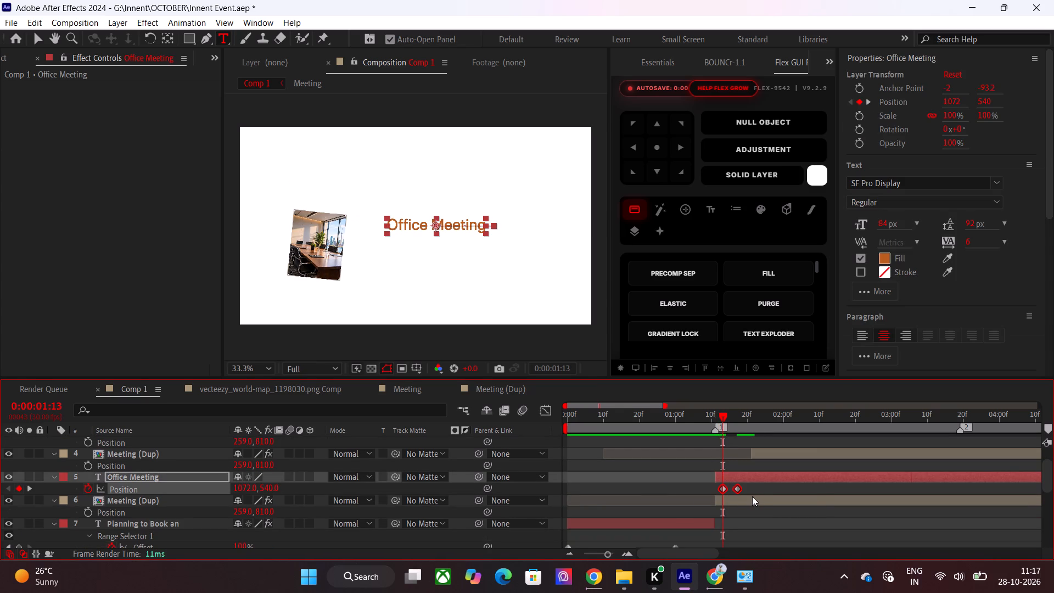
pyautogui.press('F9')
pyautogui.click(540, 417)
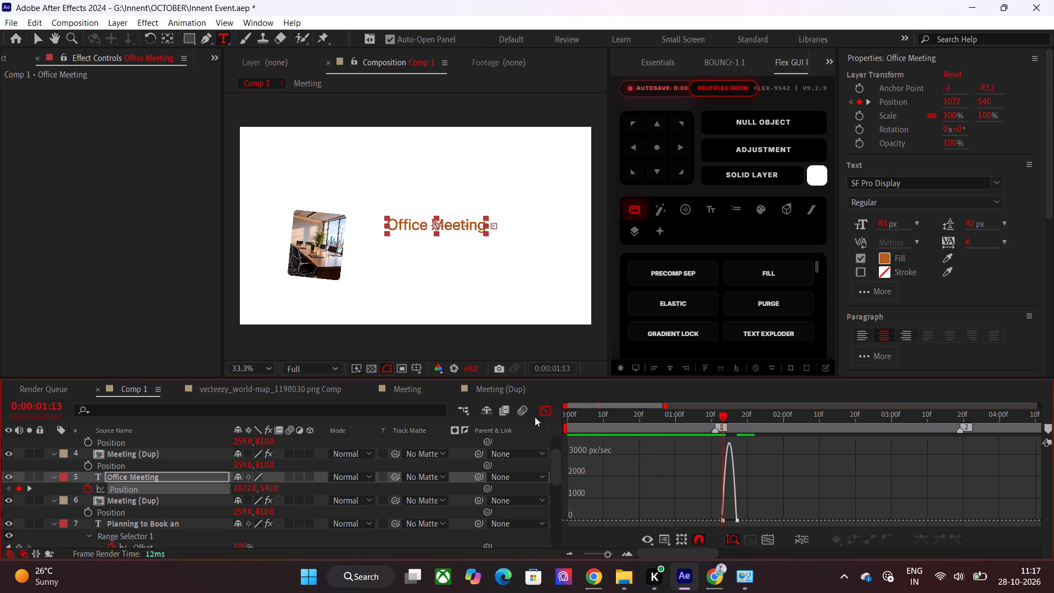
pyautogui.click(614, 552)
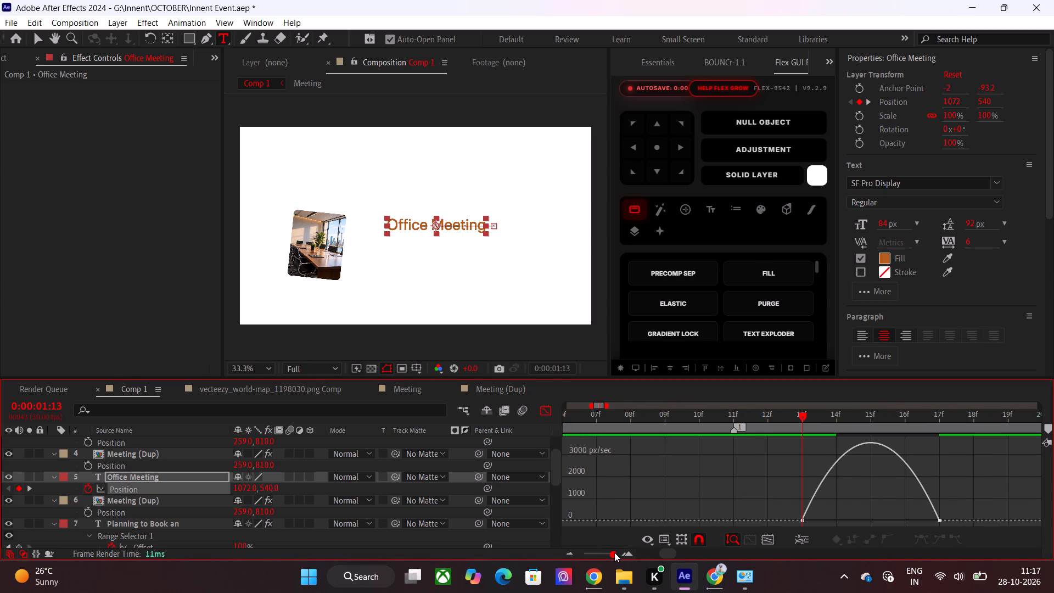
pyautogui.click(806, 523)
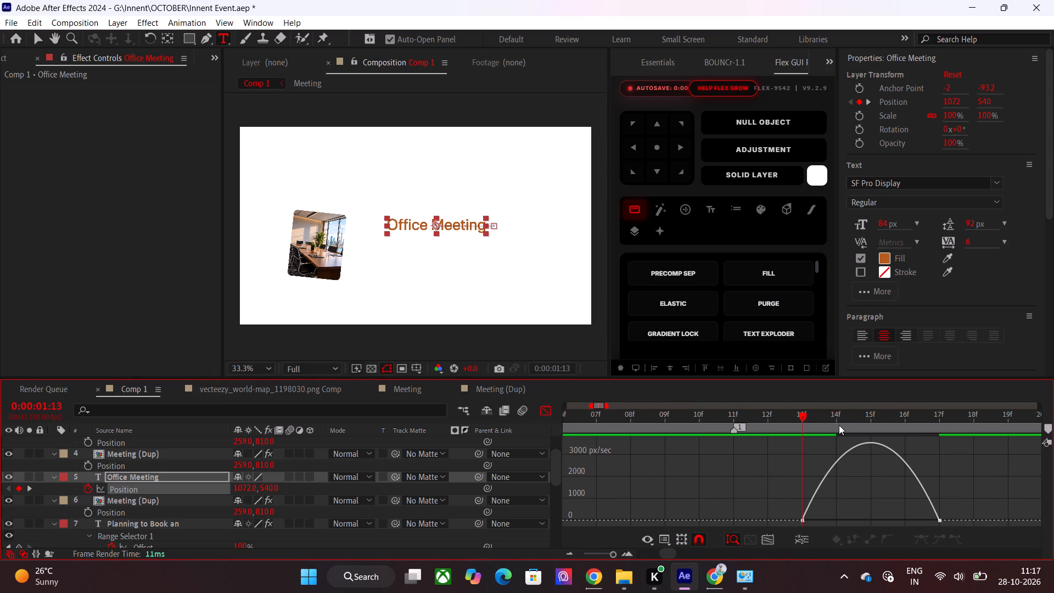
pyautogui.click(839, 425)
pyautogui.moveTo(841, 425); pyautogui.dragTo(905, 427)
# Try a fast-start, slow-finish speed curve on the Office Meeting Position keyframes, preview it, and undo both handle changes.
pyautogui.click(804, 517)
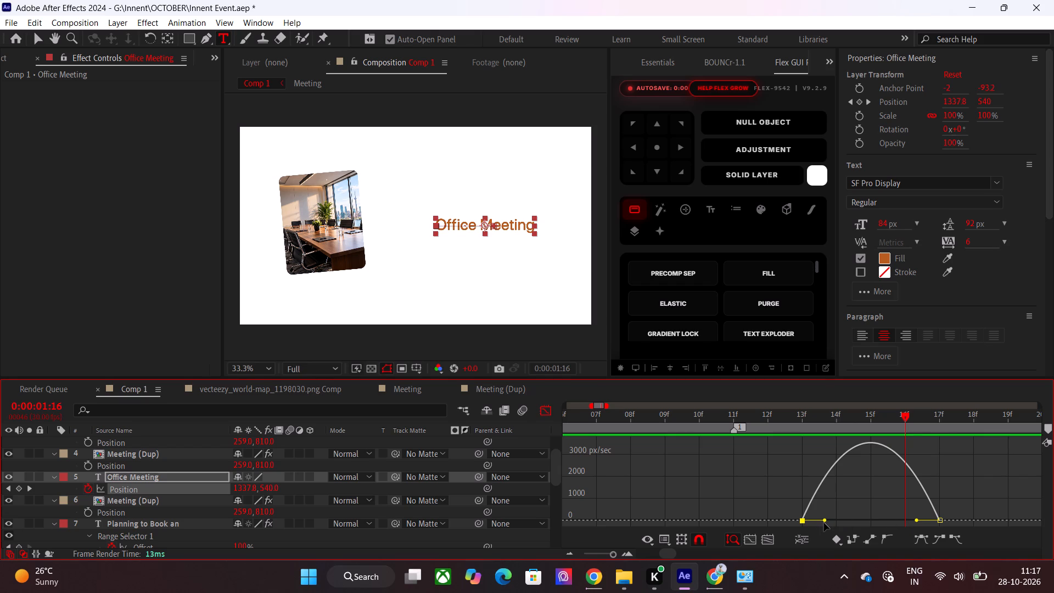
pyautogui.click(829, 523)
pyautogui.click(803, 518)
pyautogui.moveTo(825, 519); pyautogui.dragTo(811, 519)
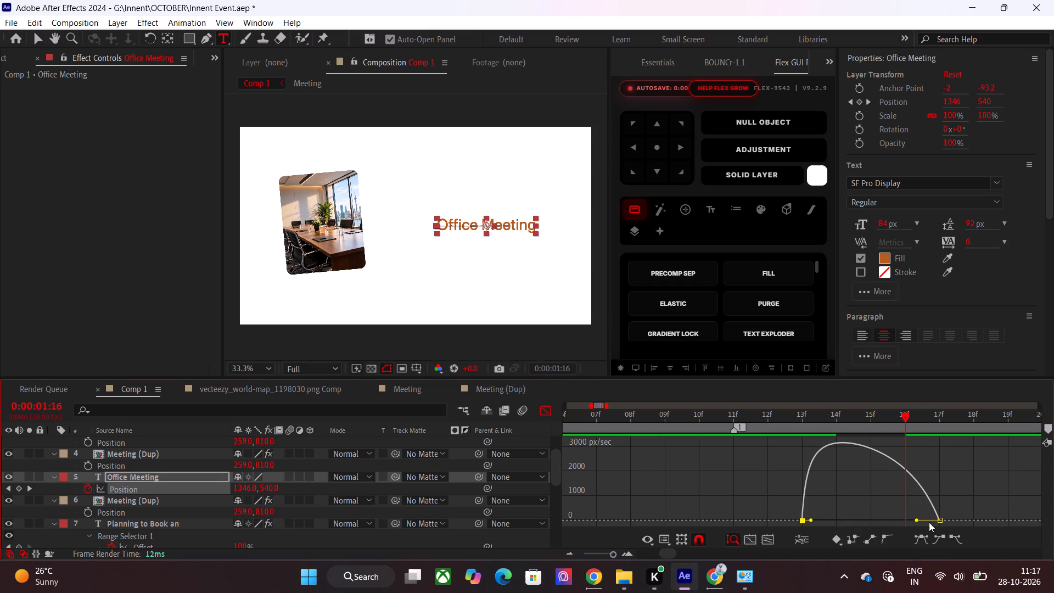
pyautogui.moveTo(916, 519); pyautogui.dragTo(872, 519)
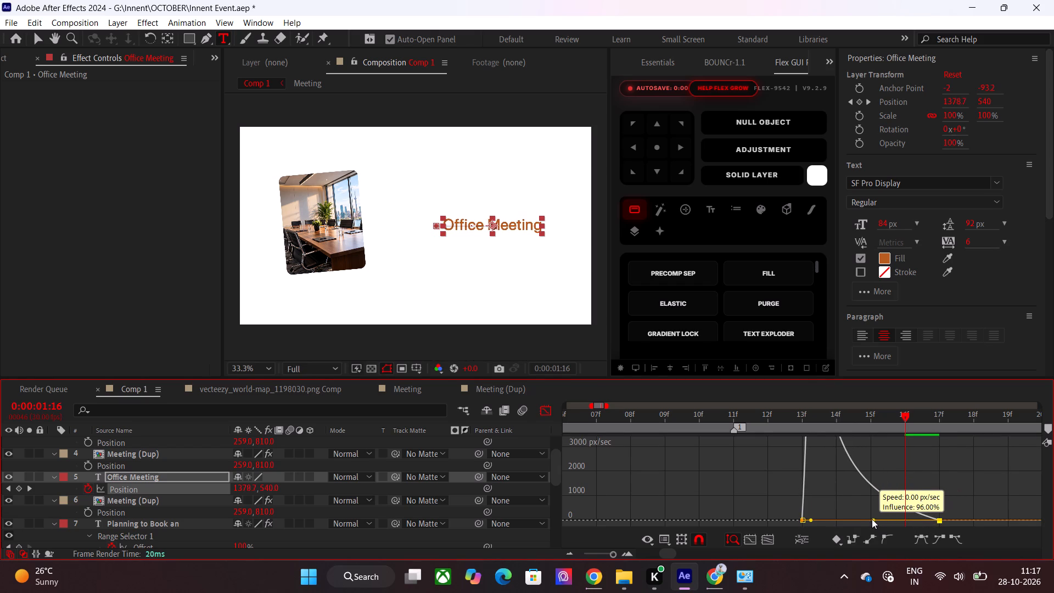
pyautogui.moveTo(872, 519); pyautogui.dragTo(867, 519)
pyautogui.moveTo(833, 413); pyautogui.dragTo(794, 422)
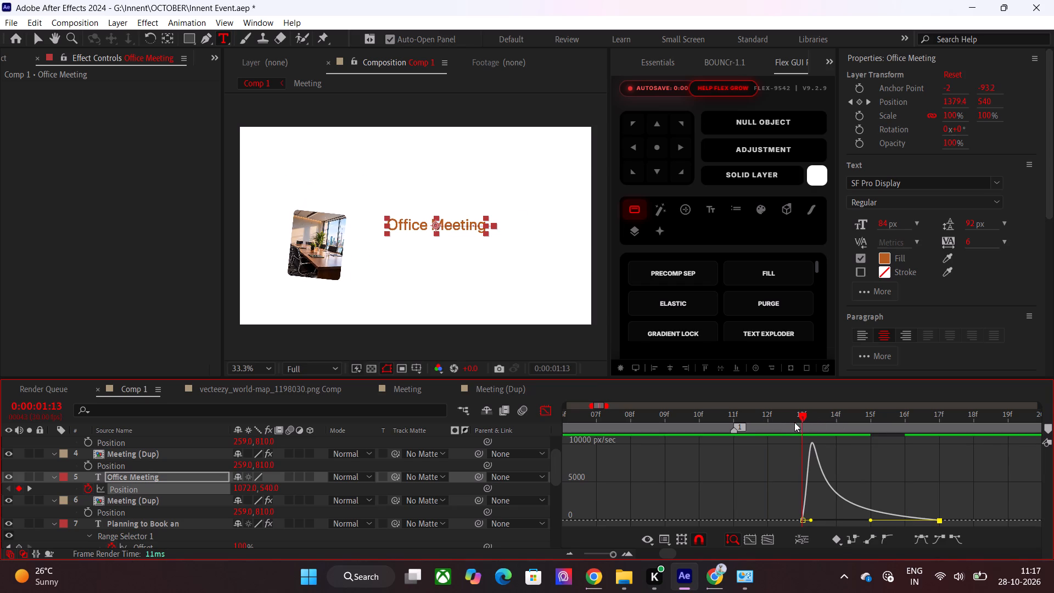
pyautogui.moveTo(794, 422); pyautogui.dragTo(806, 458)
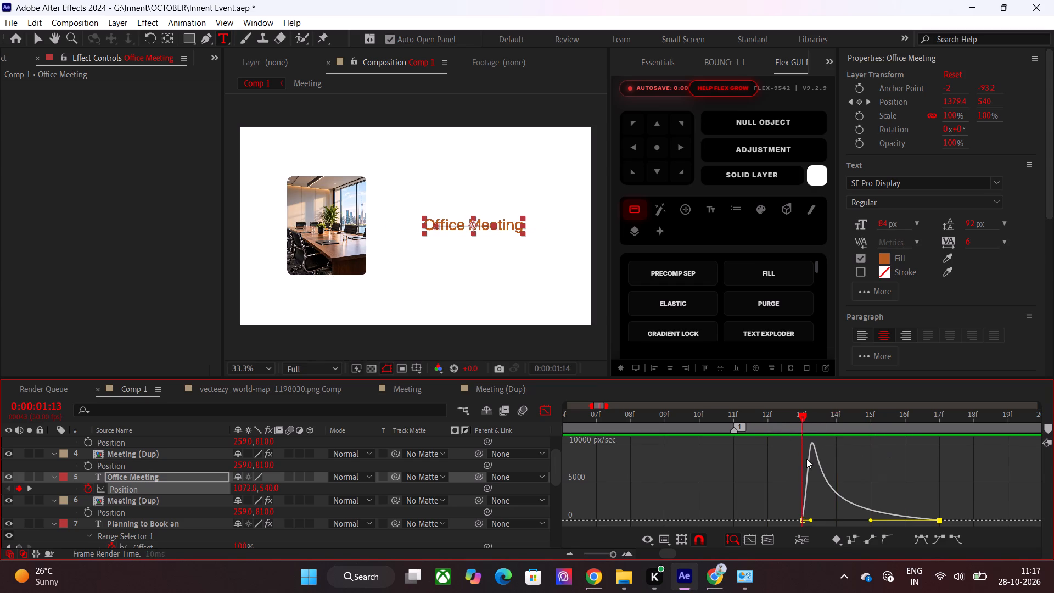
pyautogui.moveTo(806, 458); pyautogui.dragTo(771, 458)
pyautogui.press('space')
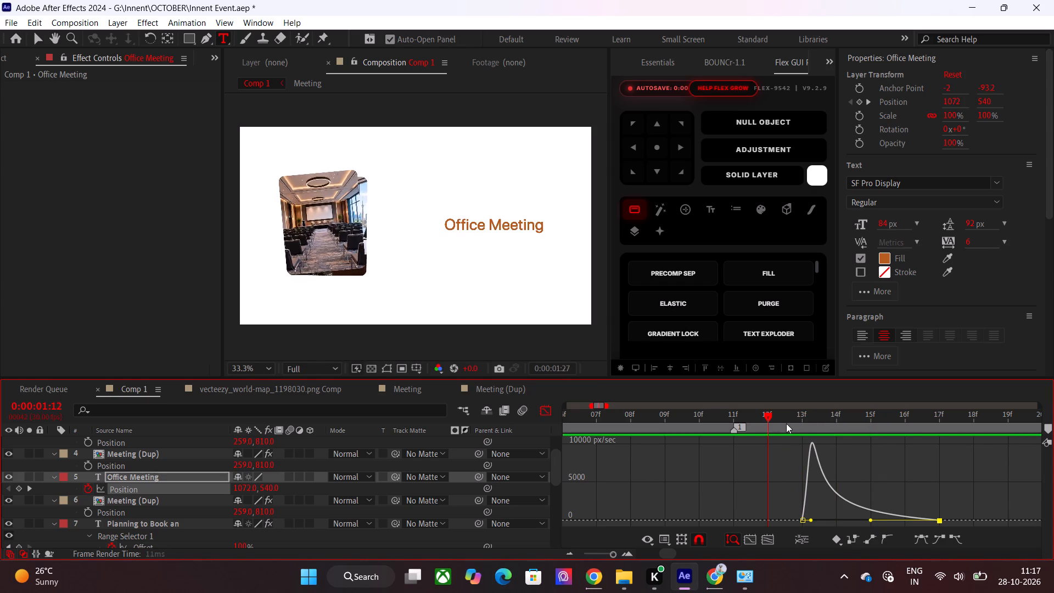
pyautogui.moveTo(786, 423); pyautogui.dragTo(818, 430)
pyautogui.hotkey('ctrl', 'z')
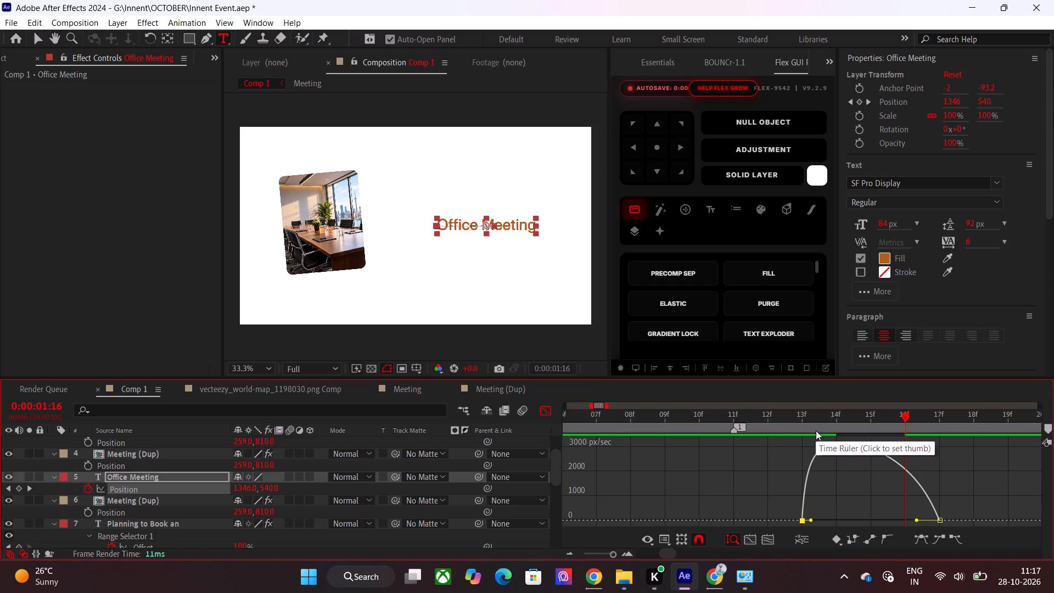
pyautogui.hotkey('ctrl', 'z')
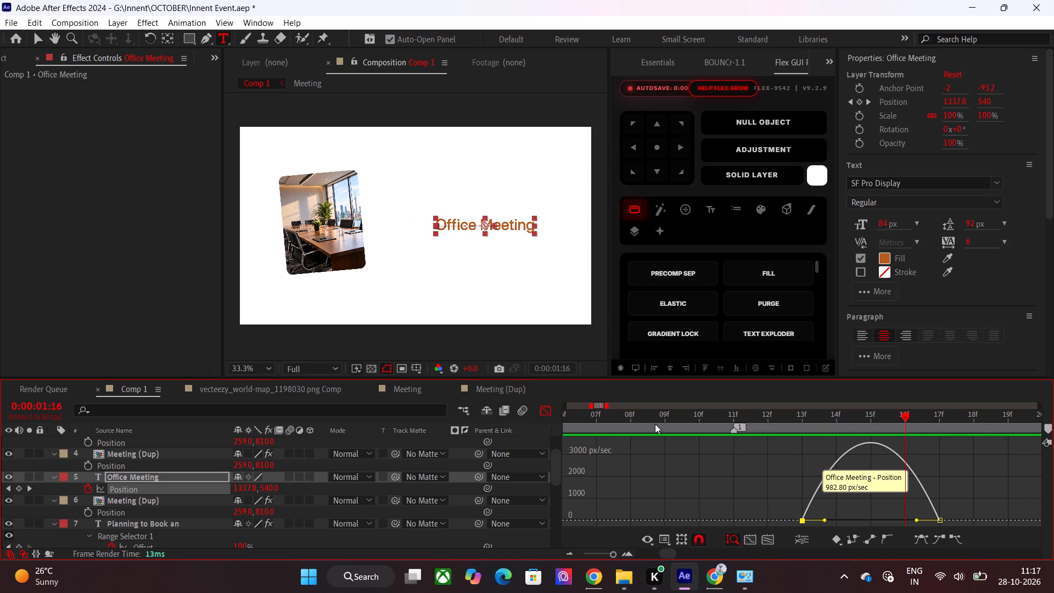
# Lengthen both influence handles of the Office Meeting Position curve so the speed peaks midway, then return to the layer timeline.
pyautogui.moveTo(826, 521); pyautogui.dragTo(846, 521)
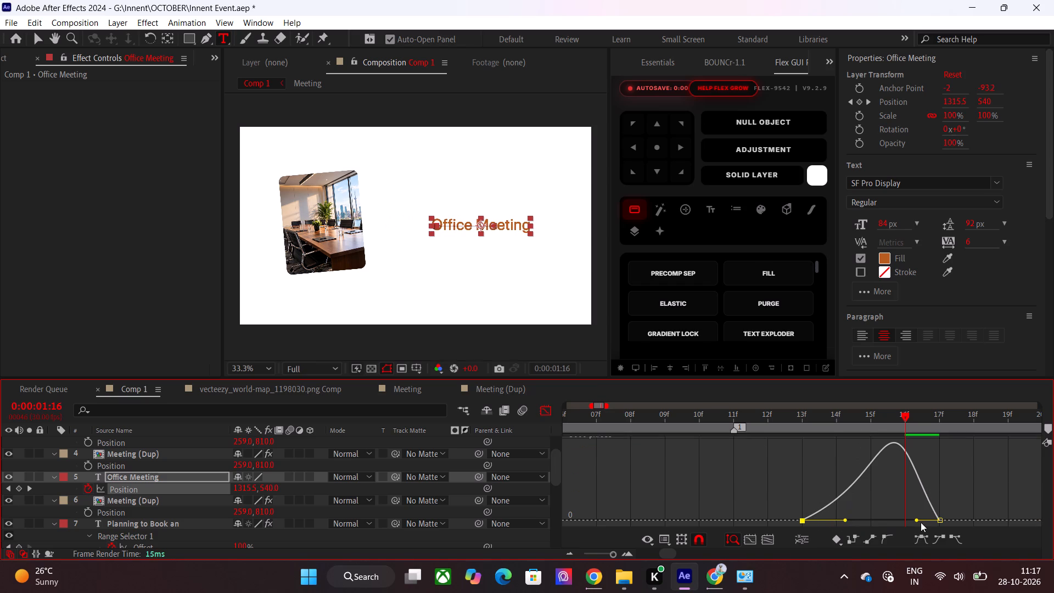
pyautogui.moveTo(919, 521); pyautogui.dragTo(901, 521)
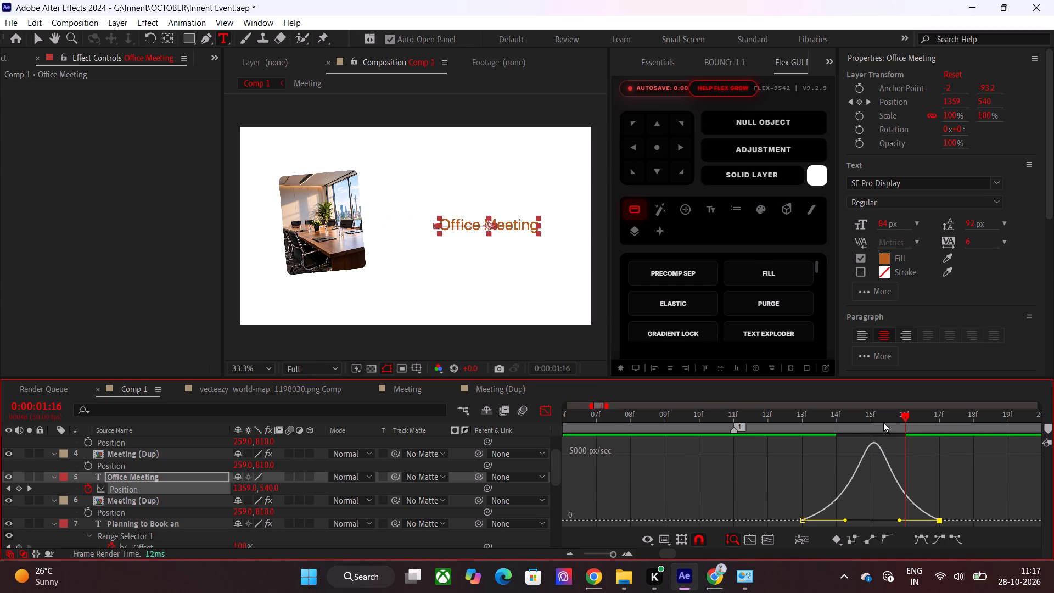
pyautogui.moveTo(888, 418); pyautogui.dragTo(797, 430)
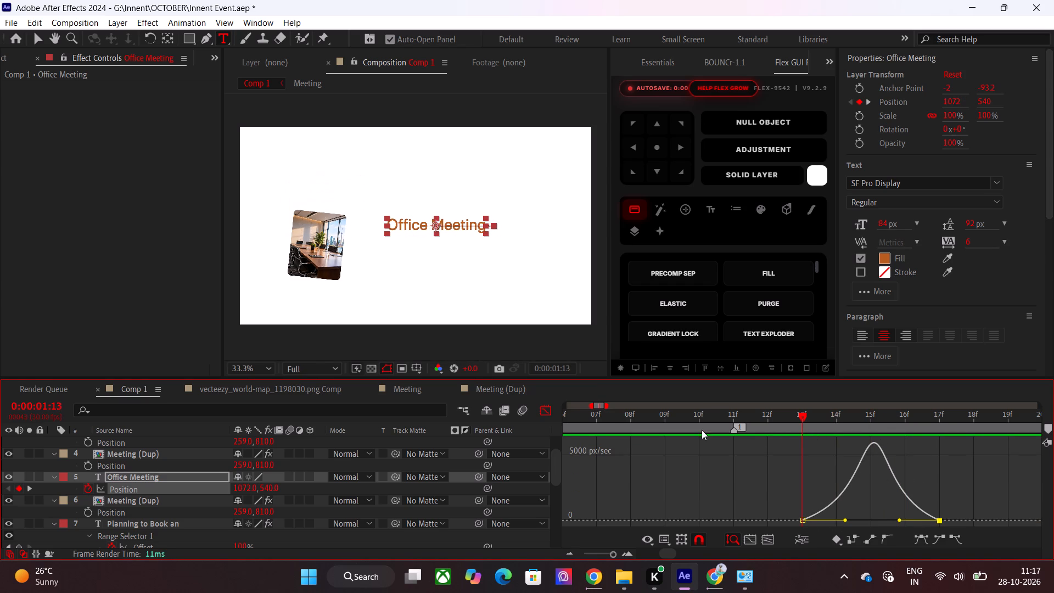
pyautogui.click(546, 411)
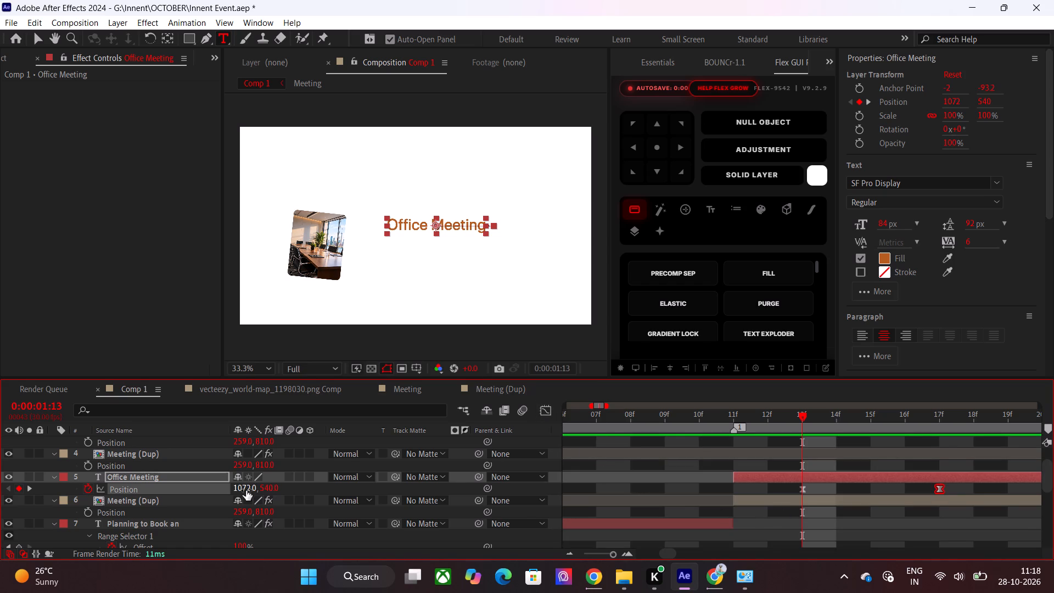
# Set the Office Meeting text's X position to 1012 at the 0:00:01:13 keyframe.
pyautogui.moveTo(246, 490); pyautogui.dragTo(205, 490)
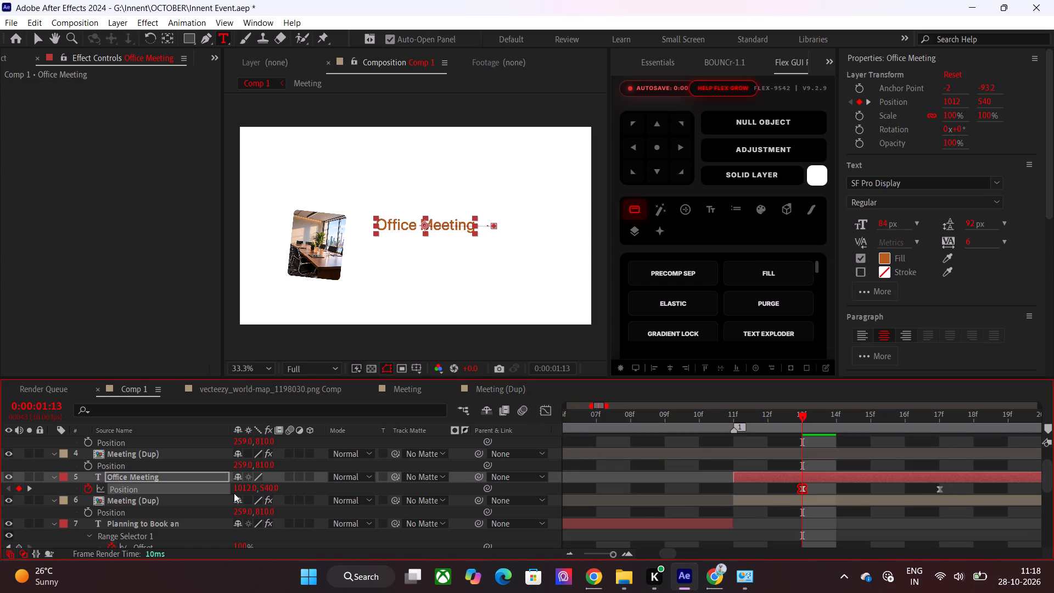
# Increase the incoming influence of the Office Meeting text's last Position keyframe to about 66% in the speed graph.
pyautogui.click(776, 483)
pyautogui.moveTo(769, 484); pyautogui.dragTo(816, 496)
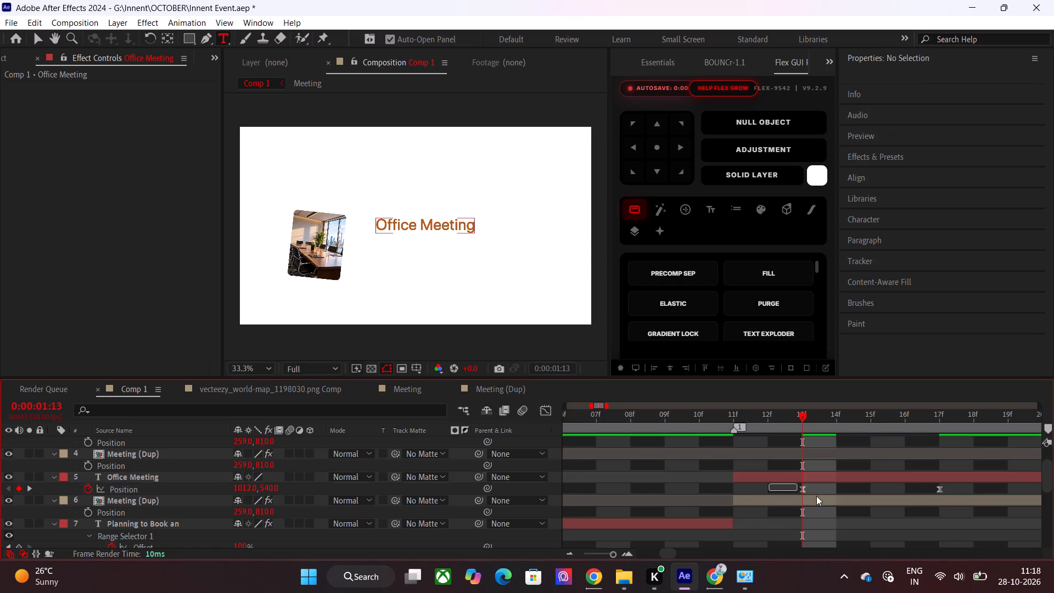
pyautogui.moveTo(816, 496); pyautogui.dragTo(960, 511)
pyautogui.click(551, 409)
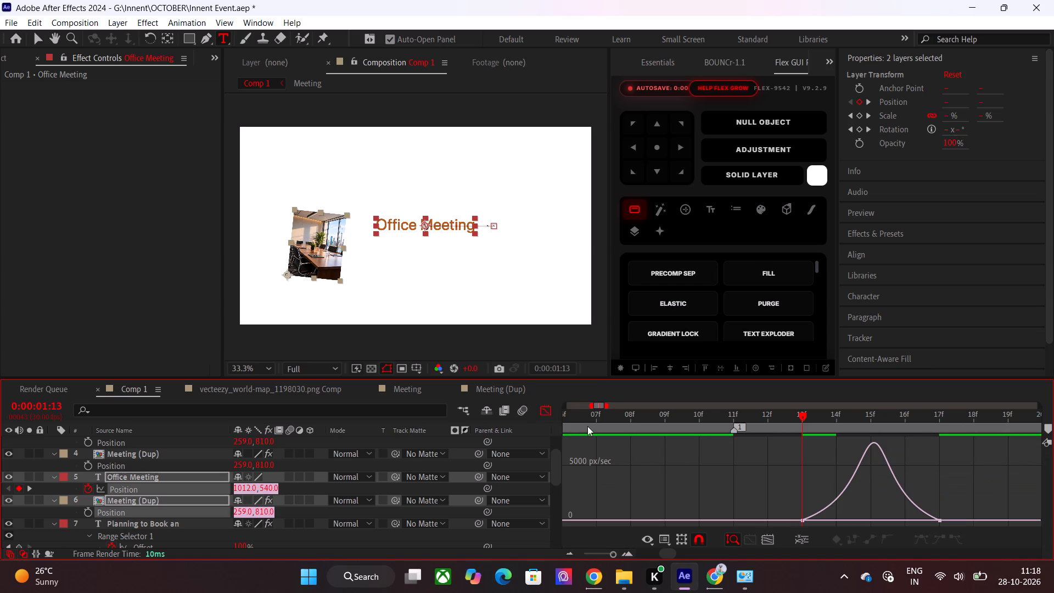
pyautogui.moveTo(844, 424); pyautogui.dragTo(869, 424)
pyautogui.click(866, 443)
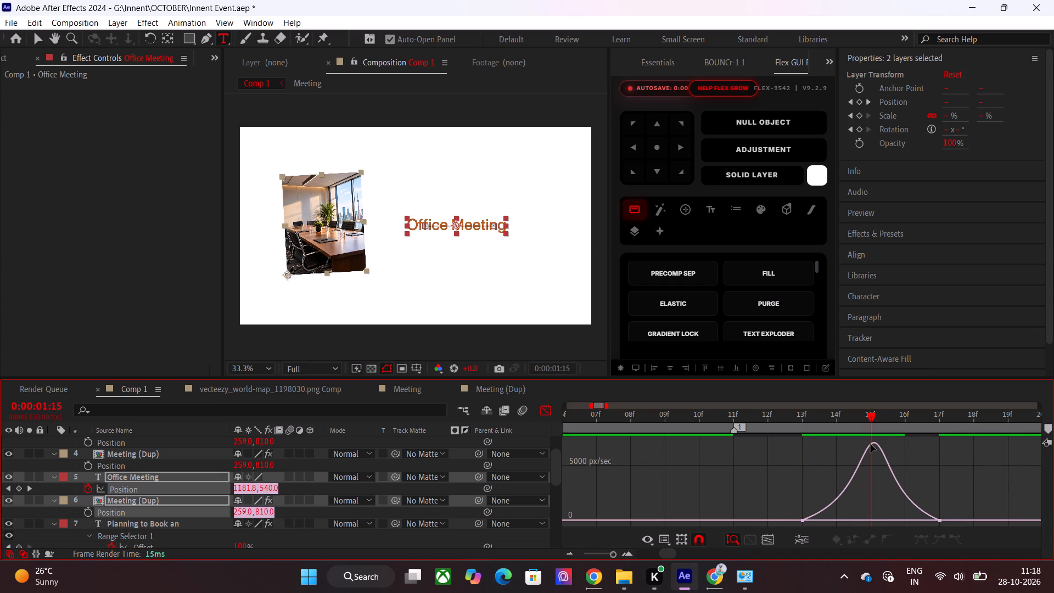
pyautogui.click(871, 444)
pyautogui.click(899, 520)
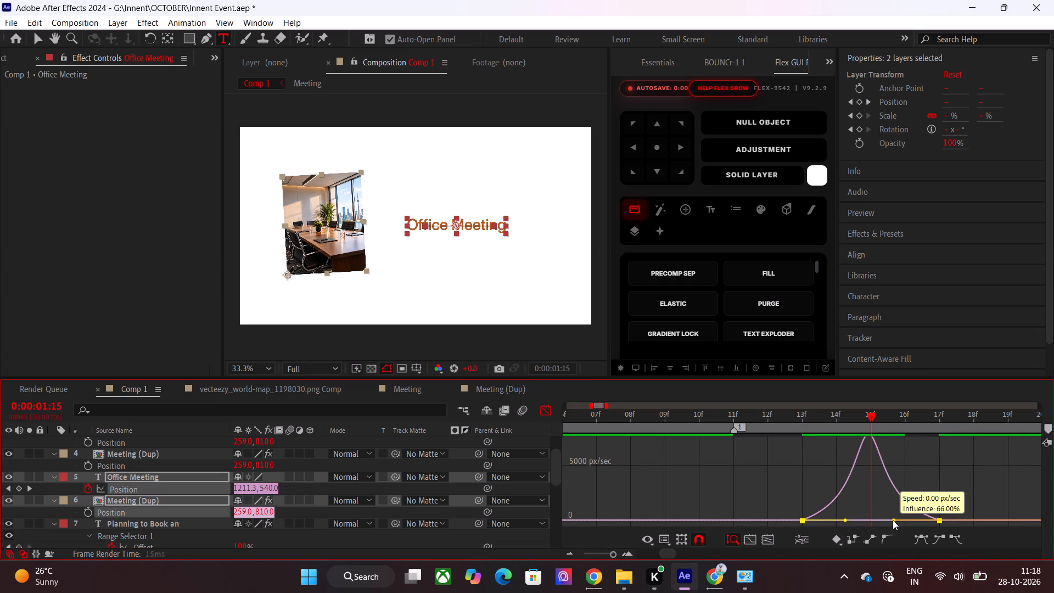
# Preview the Office Meeting text's slide against the meeting image's pop-in between 0:00:01:12 and 0:00:01:17.
pyautogui.moveTo(853, 417); pyautogui.dragTo(795, 433)
pyautogui.press('space')
pyautogui.moveTo(818, 433); pyautogui.dragTo(811, 433)
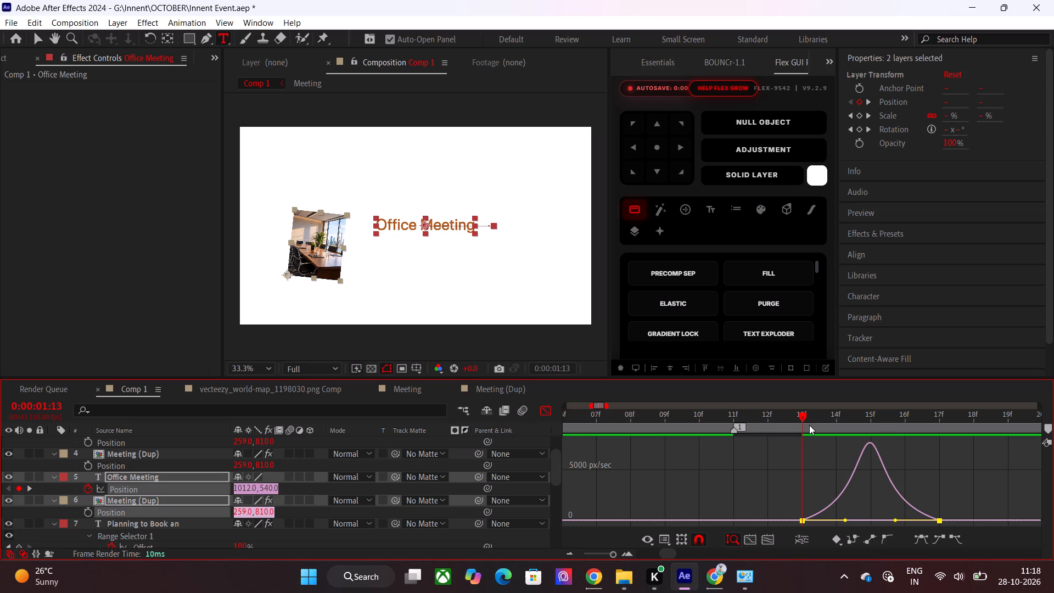
pyautogui.moveTo(809, 425); pyautogui.dragTo(756, 428)
pyautogui.press('space')
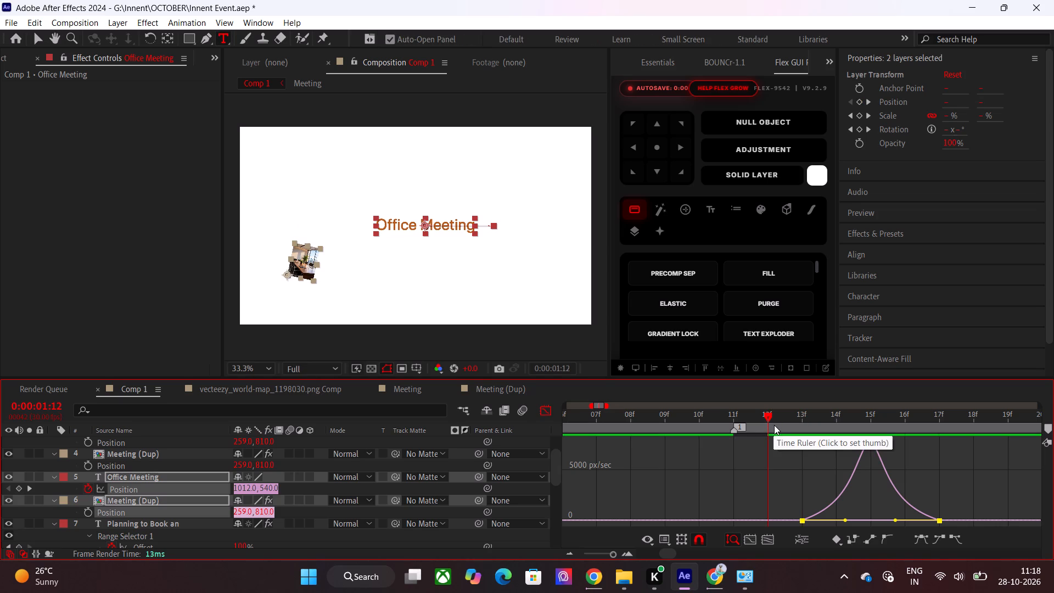
pyautogui.click(775, 425)
pyautogui.moveTo(775, 416); pyautogui.dragTo(794, 418)
pyautogui.moveTo(784, 417); pyautogui.dragTo(794, 419)
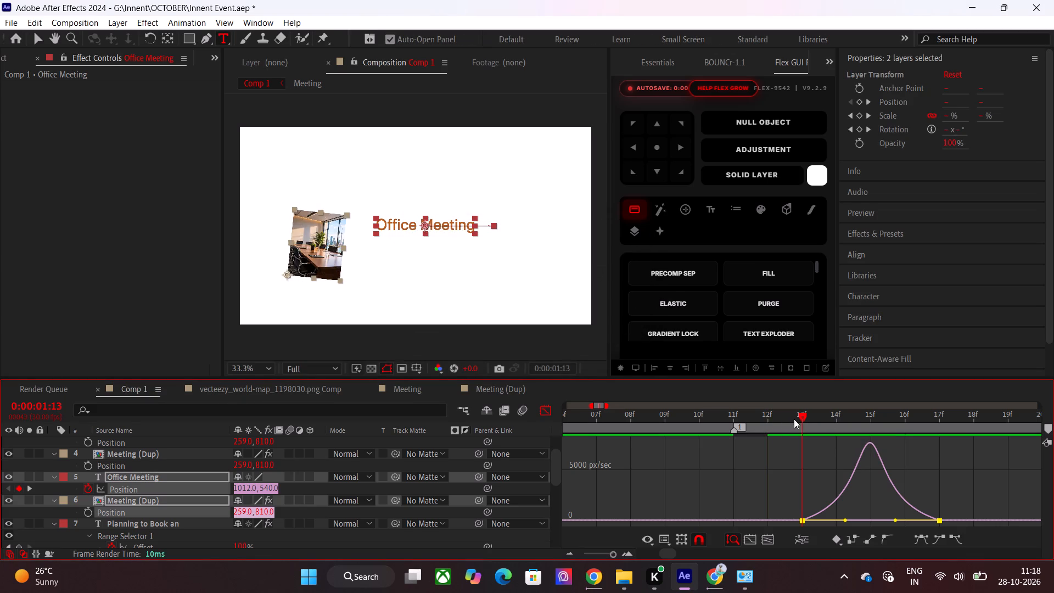
pyautogui.moveTo(794, 419); pyautogui.dragTo(767, 422)
pyautogui.press('space')
pyautogui.moveTo(790, 419); pyautogui.dragTo(829, 429)
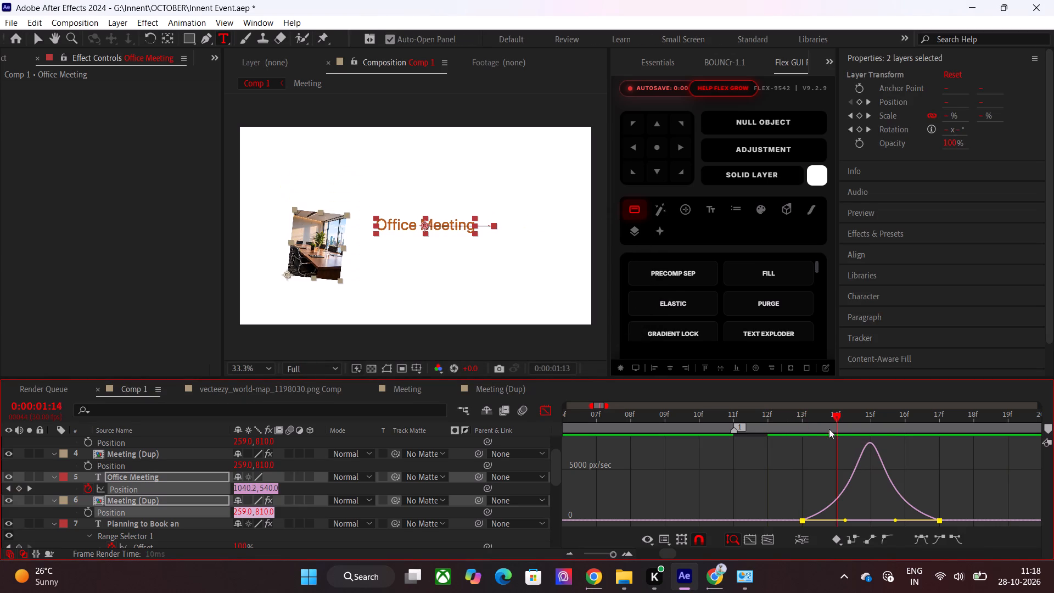
pyautogui.moveTo(829, 429); pyautogui.dragTo(871, 444)
pyautogui.click(550, 402)
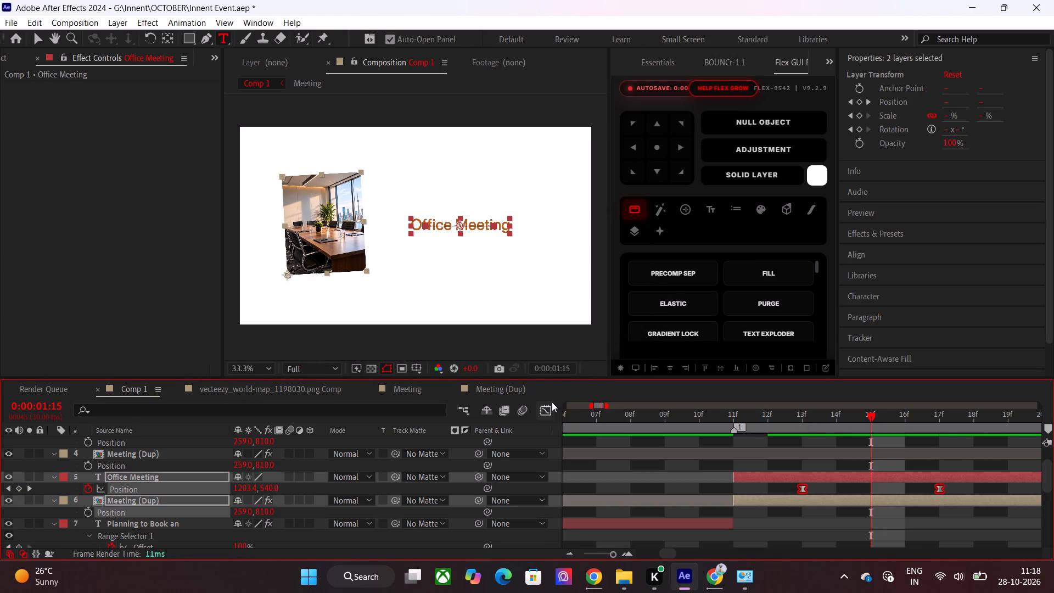
pyautogui.click(607, 552)
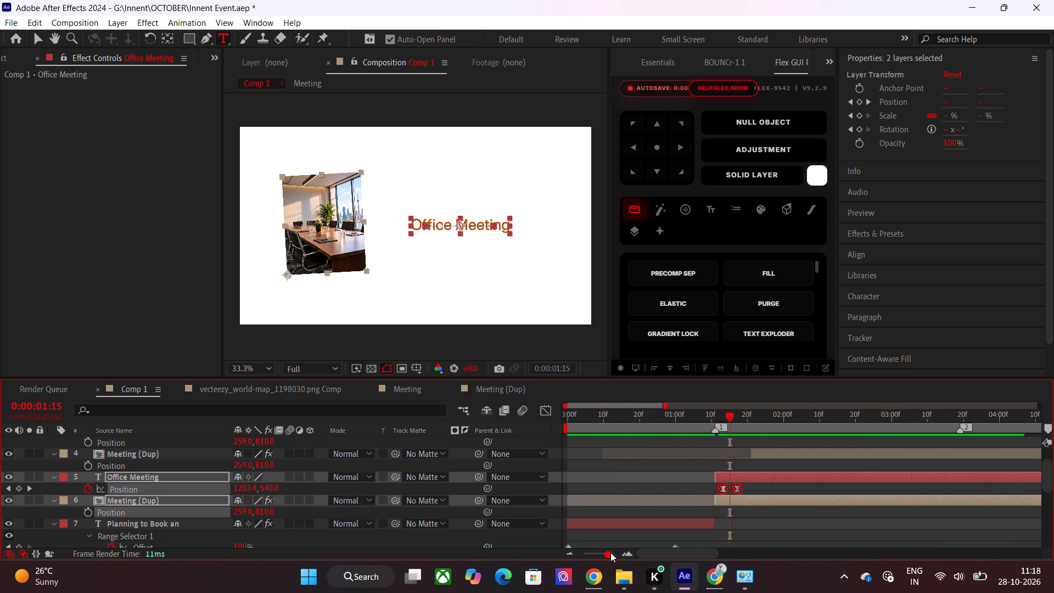
pyautogui.moveTo(810, 423); pyautogui.dragTo(818, 423)
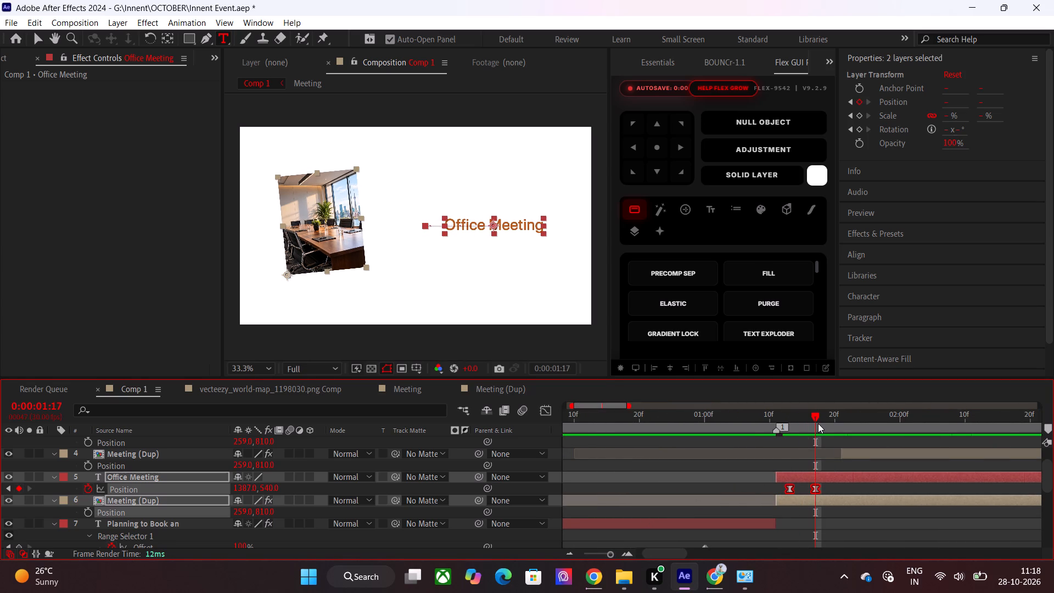
pyautogui.moveTo(806, 417); pyautogui.dragTo(805, 423)
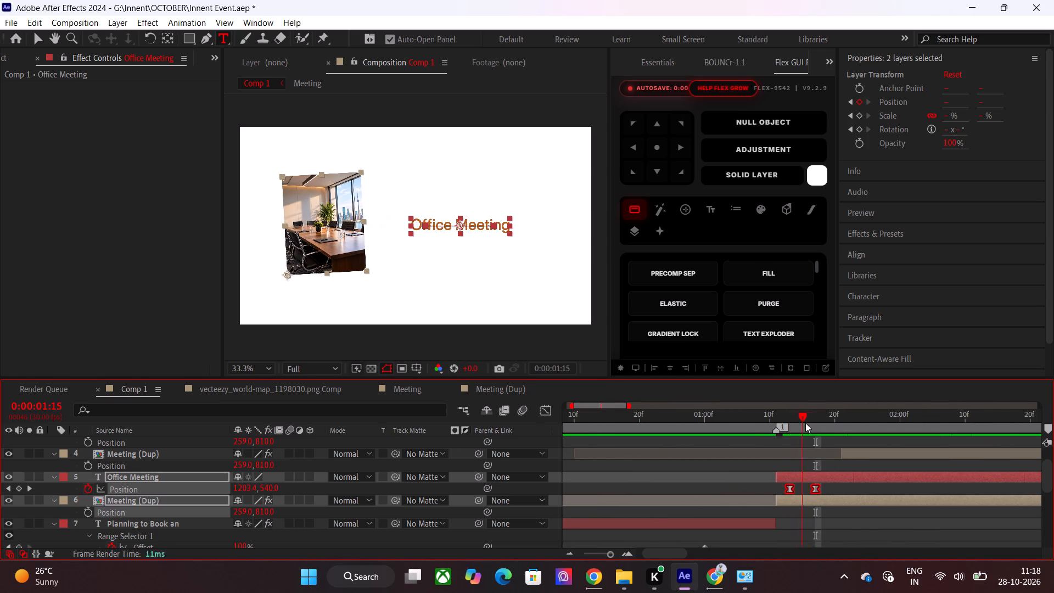
# Preview the Office Meeting text's slide against the meeting image's pop-in between 0:00:01:10 and 0:00:01:15.
pyautogui.moveTo(805, 423); pyautogui.dragTo(804, 423)
pyautogui.moveTo(804, 423); pyautogui.dragTo(776, 434)
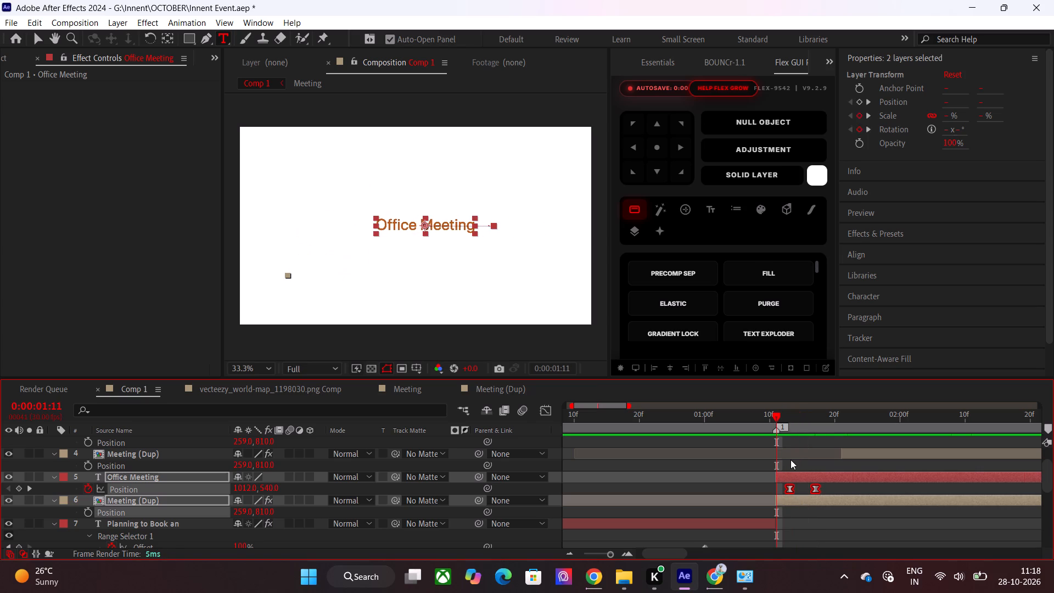
pyautogui.click(790, 460)
pyautogui.press('space')
pyautogui.moveTo(793, 416); pyautogui.dragTo(787, 420)
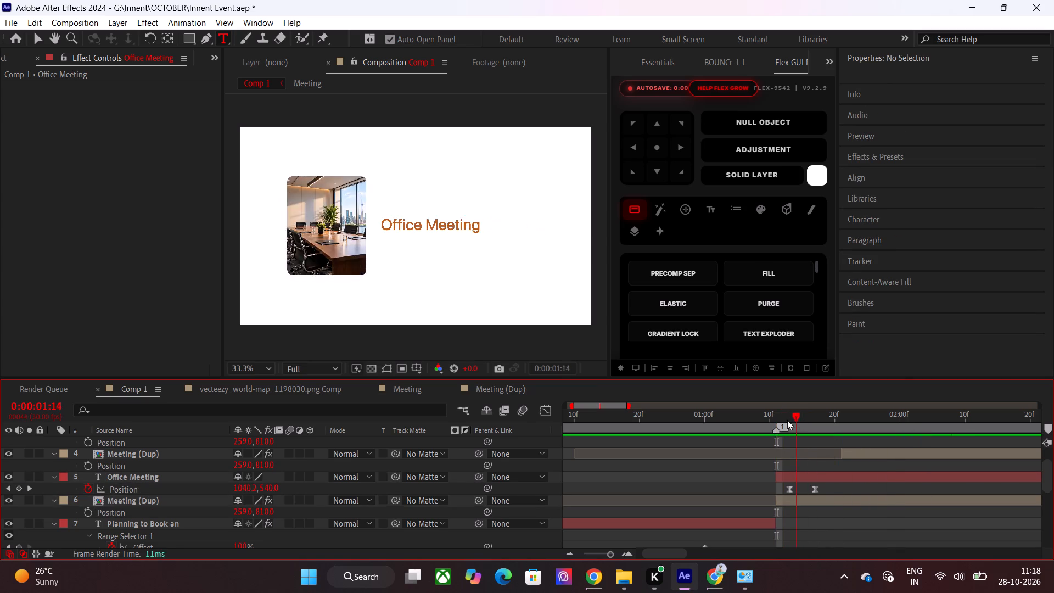
pyautogui.moveTo(787, 420); pyautogui.dragTo(772, 424)
pyautogui.press('space')
pyautogui.moveTo(790, 421); pyautogui.dragTo(784, 421)
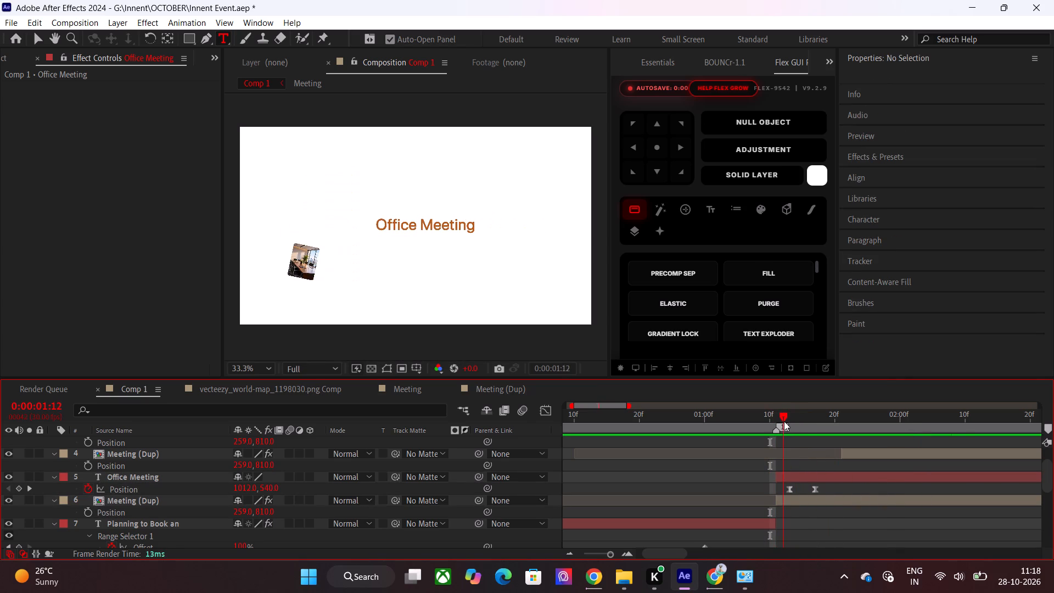
pyautogui.moveTo(784, 421); pyautogui.dragTo(796, 428)
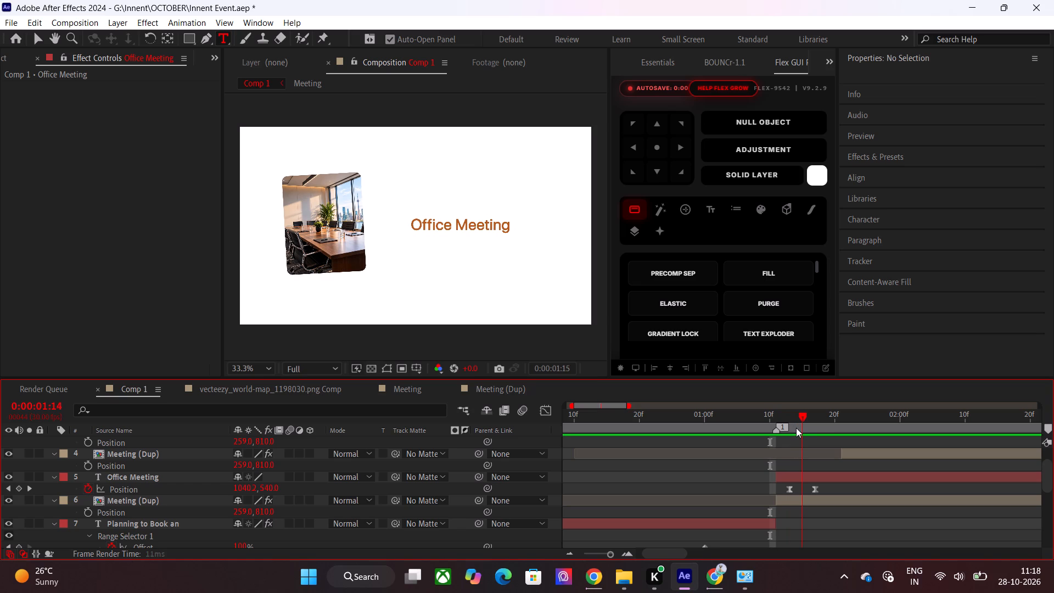
pyautogui.moveTo(796, 428); pyautogui.dragTo(799, 429)
# Keyframe the Office Meeting text's Opacity from 0% at 0:00:01:13 to 100% at 0:00:01:15.
pyautogui.click(793, 473)
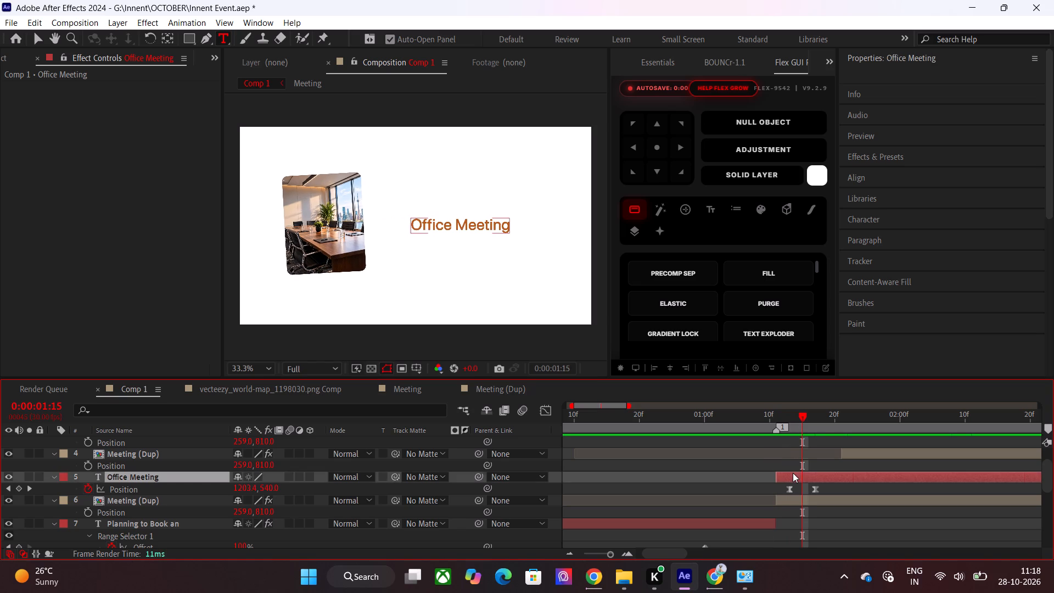
pyautogui.press('t')
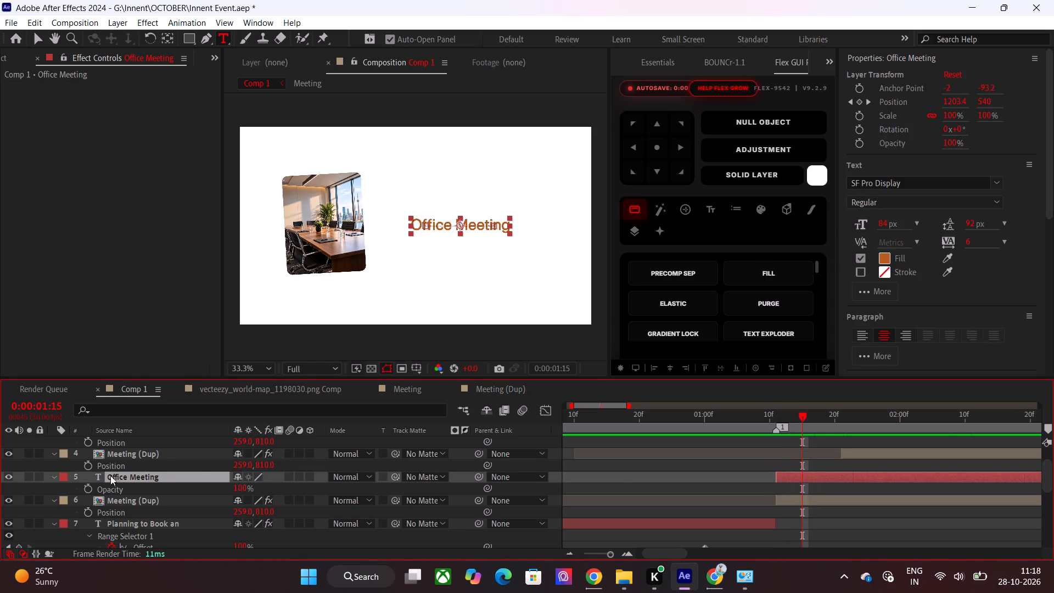
pyautogui.click(85, 486)
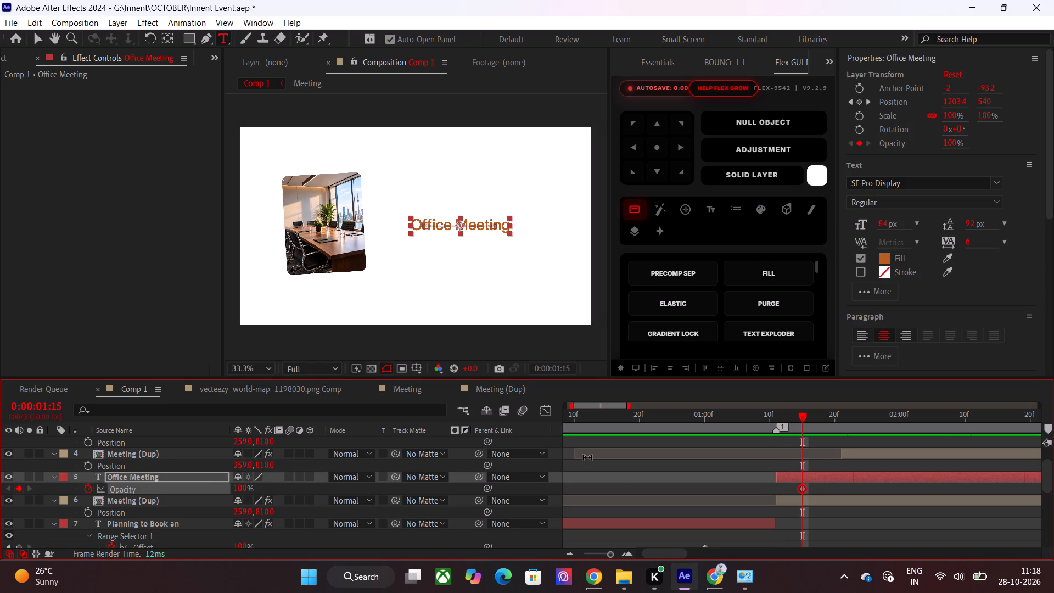
pyautogui.press('u')
pyautogui.moveTo(802, 411); pyautogui.dragTo(795, 412)
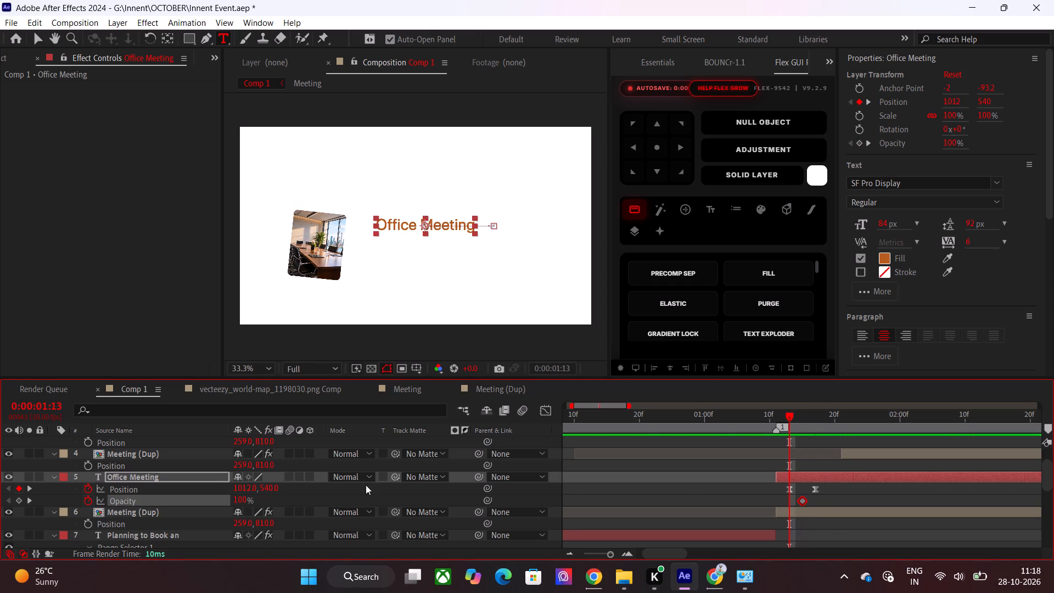
pyautogui.moveTo(241, 501); pyautogui.dragTo(88, 512)
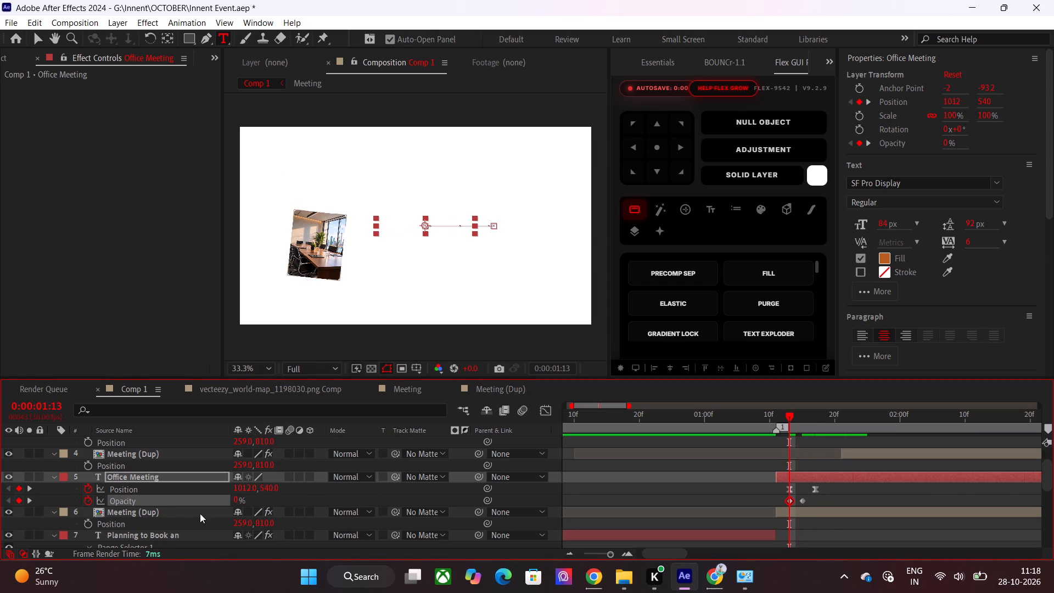
# Preview the Office Meeting text's fade-in from 0:00:01:12, including the lead-in from about 0:00:01:02.
pyautogui.click(646, 466)
pyautogui.moveTo(790, 416); pyautogui.dragTo(781, 416)
pyautogui.press('space')
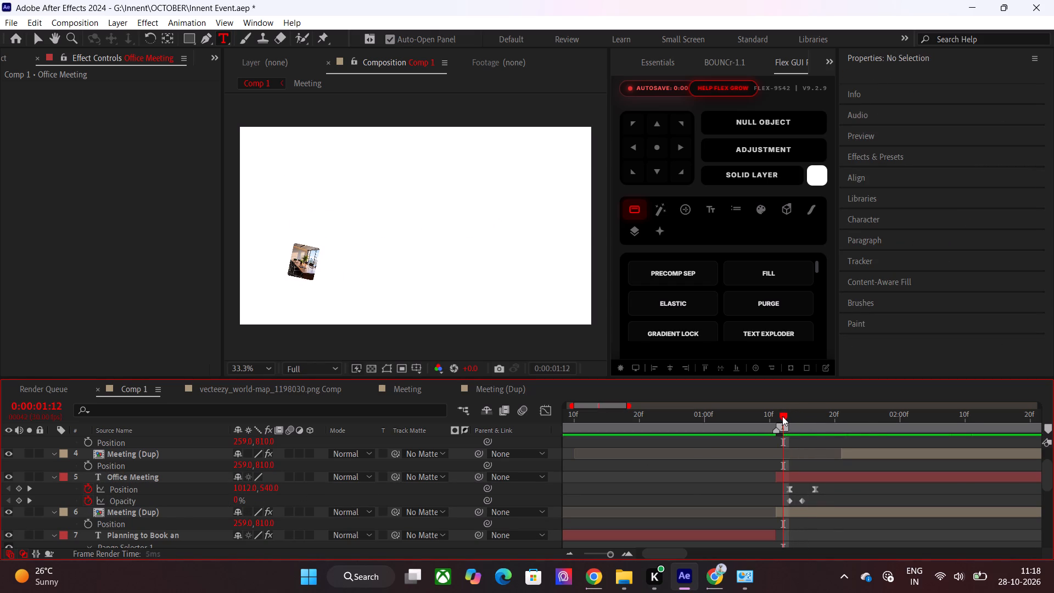
pyautogui.click(783, 416)
pyautogui.press('space')
pyautogui.click(783, 416)
pyautogui.press('space')
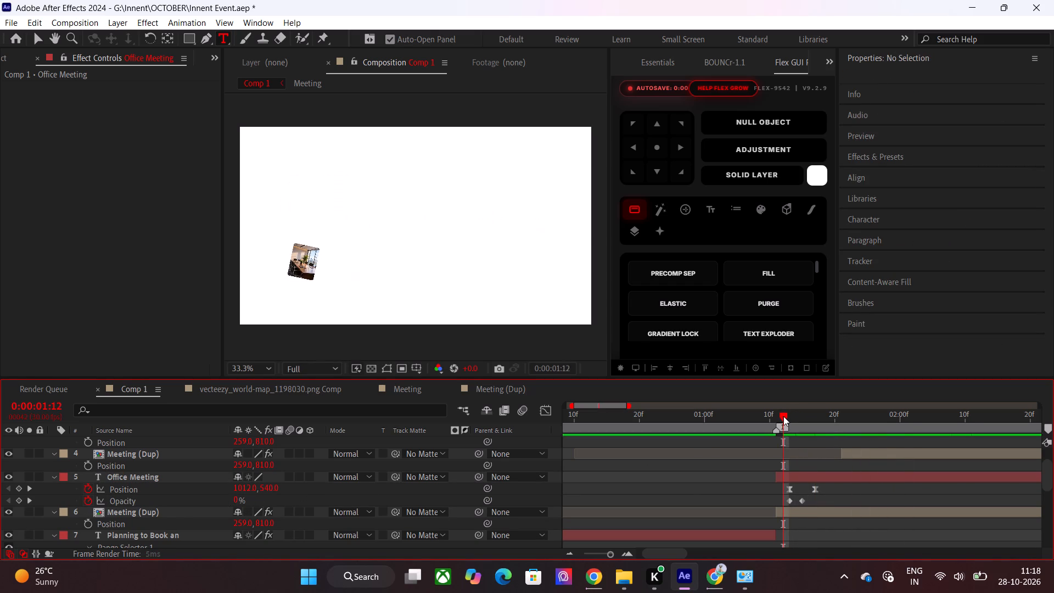
pyautogui.click(783, 416)
pyautogui.press('space')
pyautogui.moveTo(783, 416); pyautogui.dragTo(738, 422)
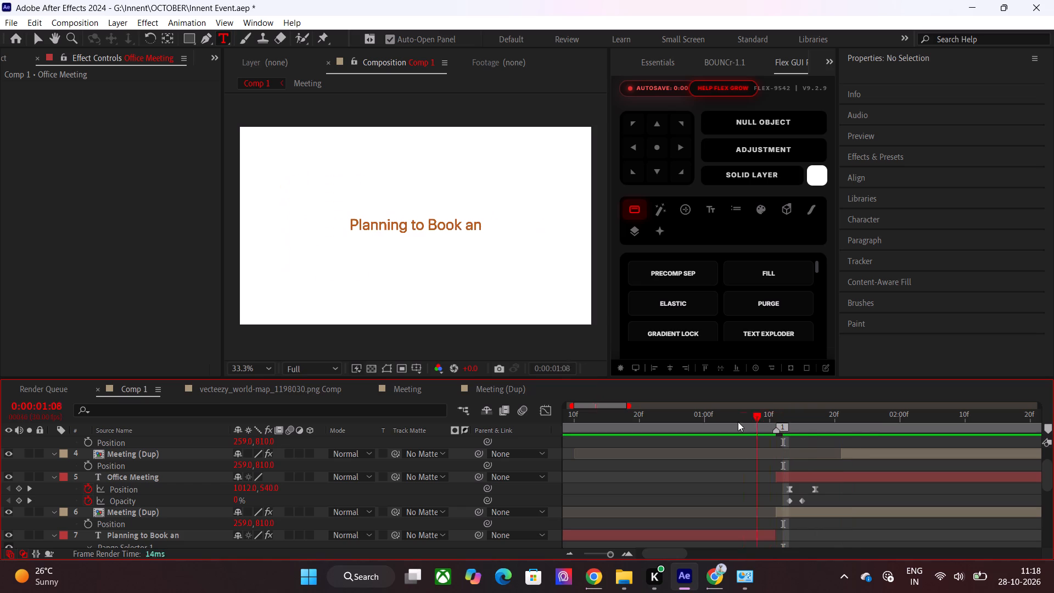
pyautogui.moveTo(738, 422); pyautogui.dragTo(730, 422)
pyautogui.press('space')
pyautogui.click(720, 413)
pyautogui.press('space')
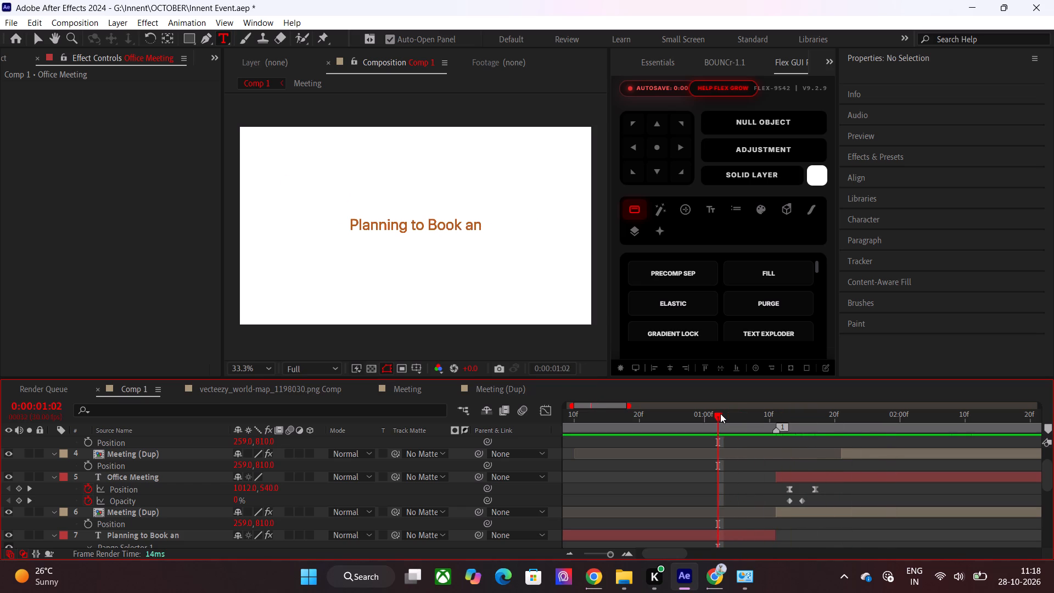
# Play the composition from the start and check the Planning to Book an text's timing around 0:00:00:23.
pyautogui.moveTo(720, 413); pyautogui.dragTo(484, 439)
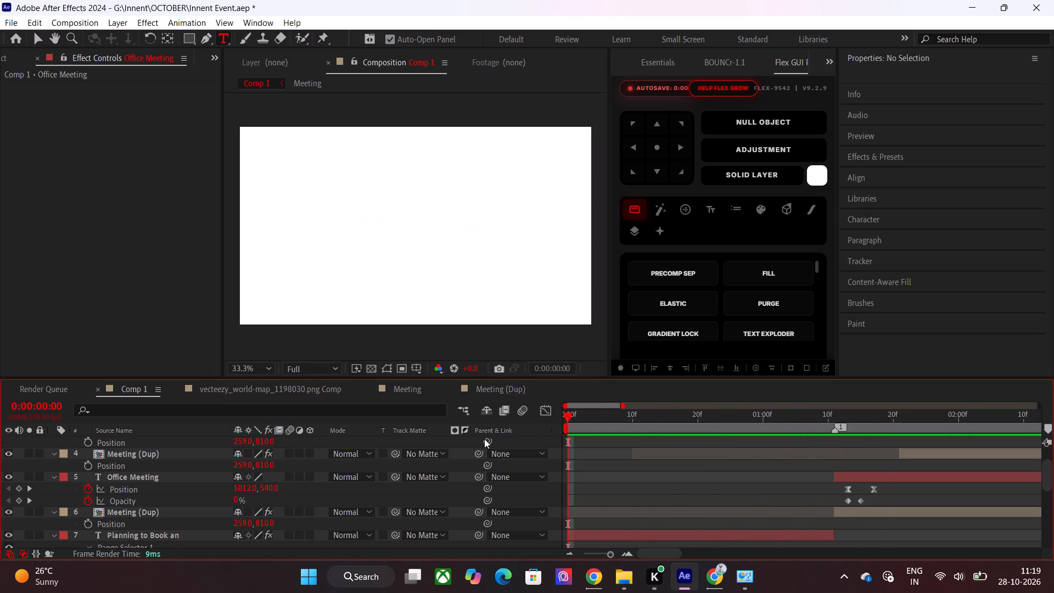
pyautogui.moveTo(484, 439); pyautogui.dragTo(485, 439)
pyautogui.press('space')
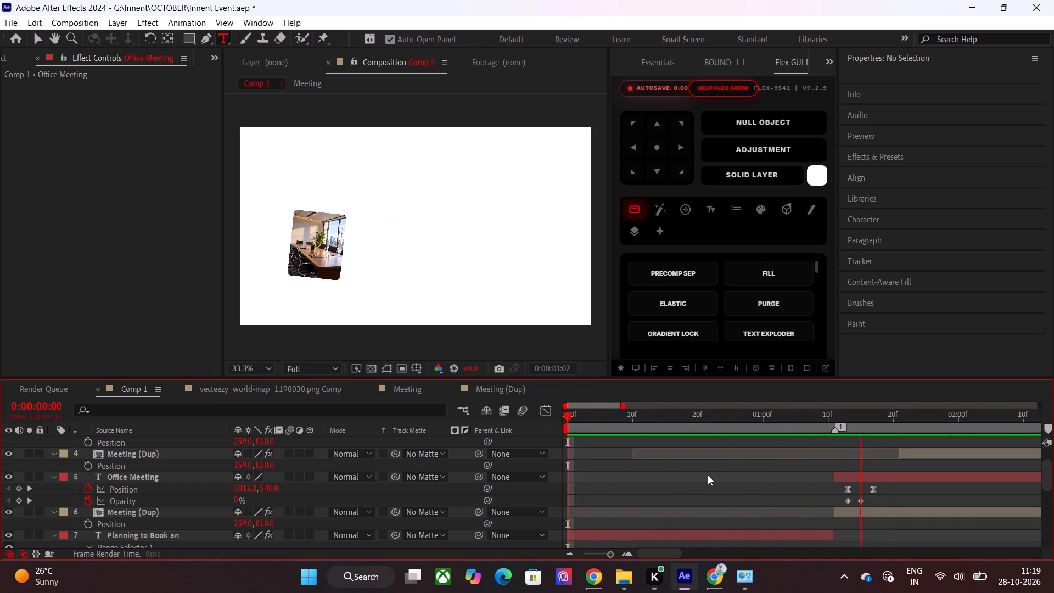
pyautogui.moveTo(765, 418); pyautogui.dragTo(526, 456)
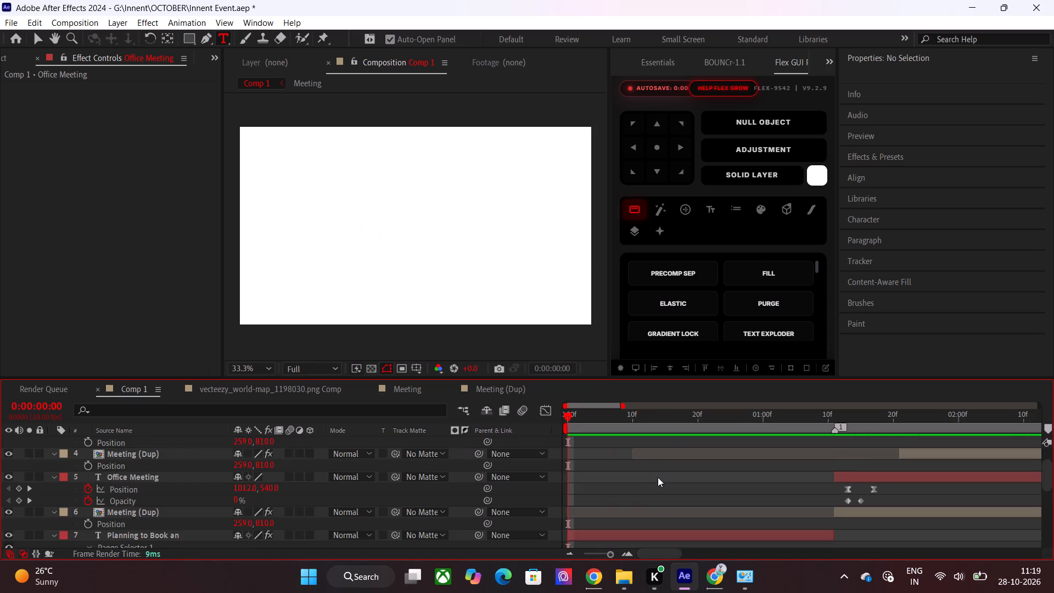
pyautogui.scroll(-6, 658, 477)
pyautogui.scroll(6, 658, 477)
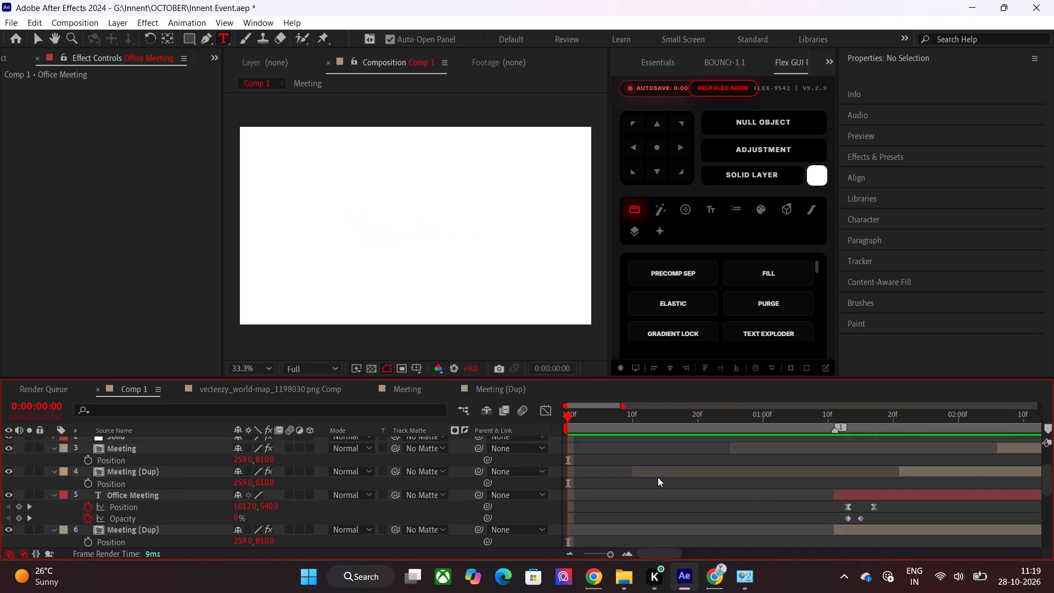
pyautogui.press('space')
pyautogui.moveTo(756, 420); pyautogui.dragTo(721, 425)
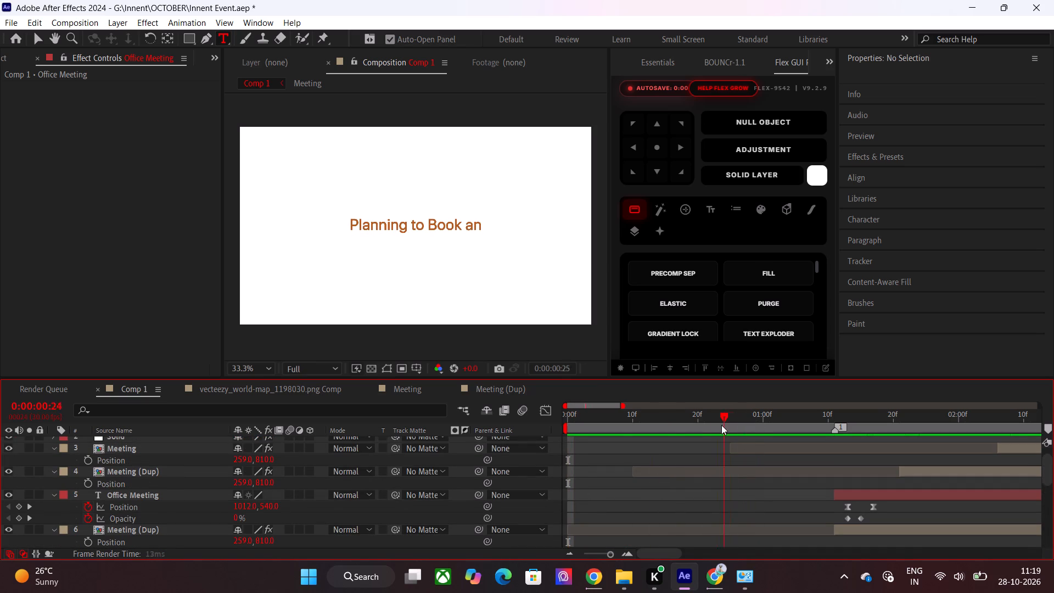
pyautogui.moveTo(721, 425); pyautogui.dragTo(715, 427)
pyautogui.press('space')
pyautogui.press('space')
pyautogui.click(716, 416)
pyautogui.press('space')
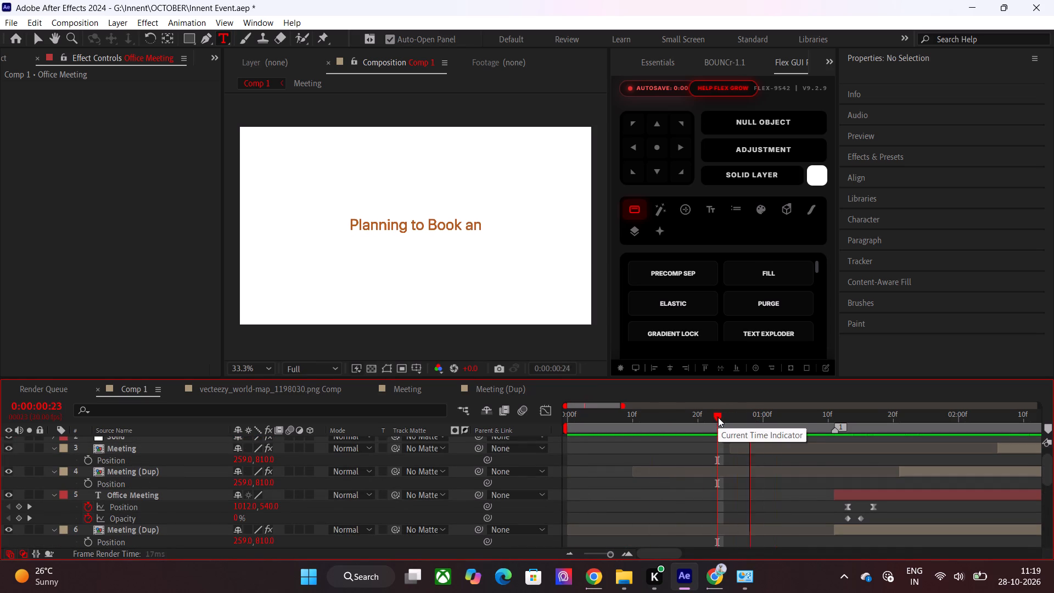
pyautogui.click(718, 417)
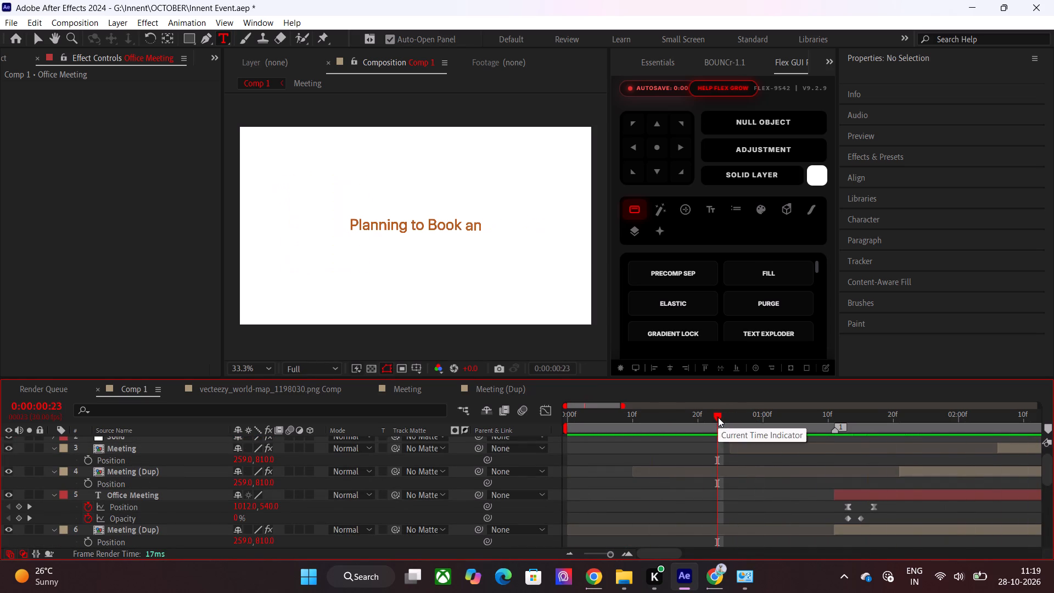
# Shorten the Planning to Book an text's Range Selector Offset animation so its last keyframe sits at about 0:00:00:21.
pyautogui.moveTo(604, 550); pyautogui.dragTo(599, 552)
pyautogui.moveTo(601, 552); pyautogui.dragTo(593, 554)
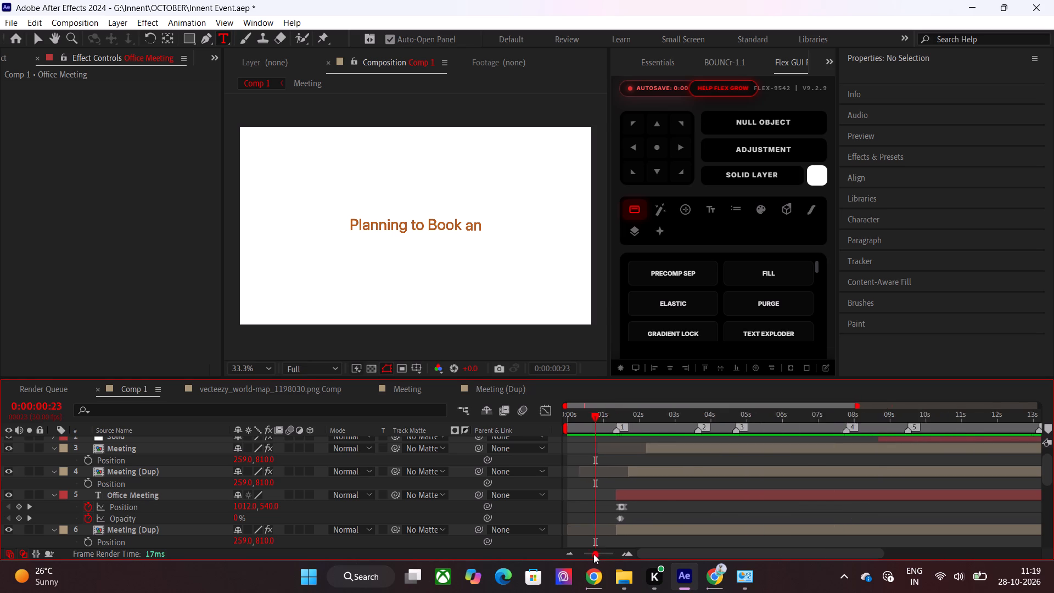
pyautogui.moveTo(593, 554); pyautogui.dragTo(607, 554)
pyautogui.scroll(-3, 641, 503)
pyautogui.scroll(1, 641, 503)
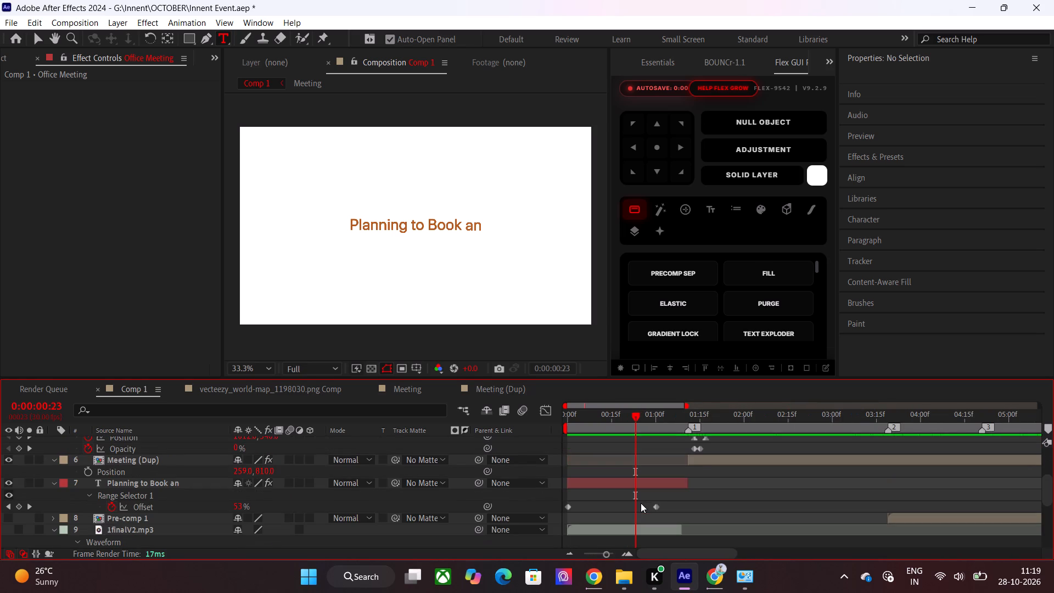
pyautogui.moveTo(682, 502); pyautogui.dragTo(558, 508)
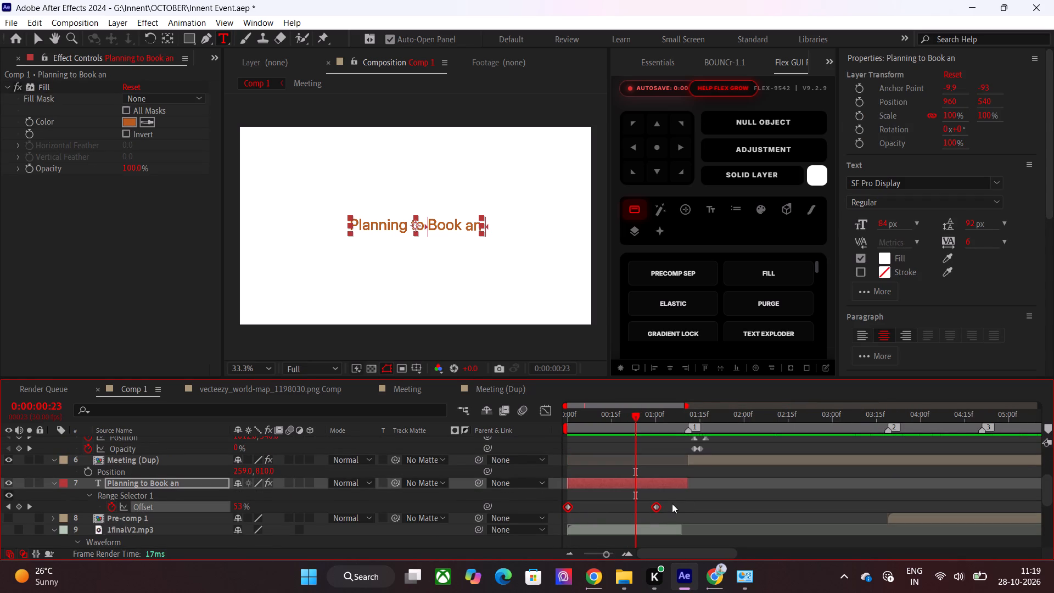
pyautogui.keyDown('alt'); pyautogui.moveTo(657, 509); pyautogui.dragTo(631, 509); pyautogui.keyUp('alt')
# Delete the 1finalV2.mp3 audio layer.
pyautogui.scroll(-2, 654, 508)
pyautogui.click(670, 462)
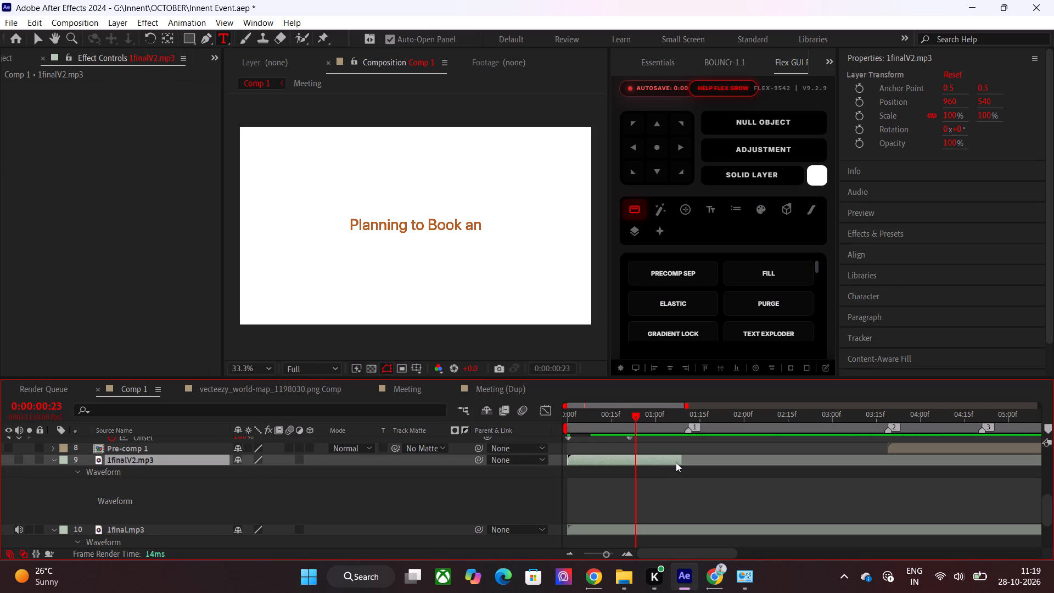
pyautogui.press('Delete')
# Move the Office Meeting text and the Meeting (Dup) layer directly below it to start at 0:00:00:23.
pyautogui.scroll(3, 679, 462)
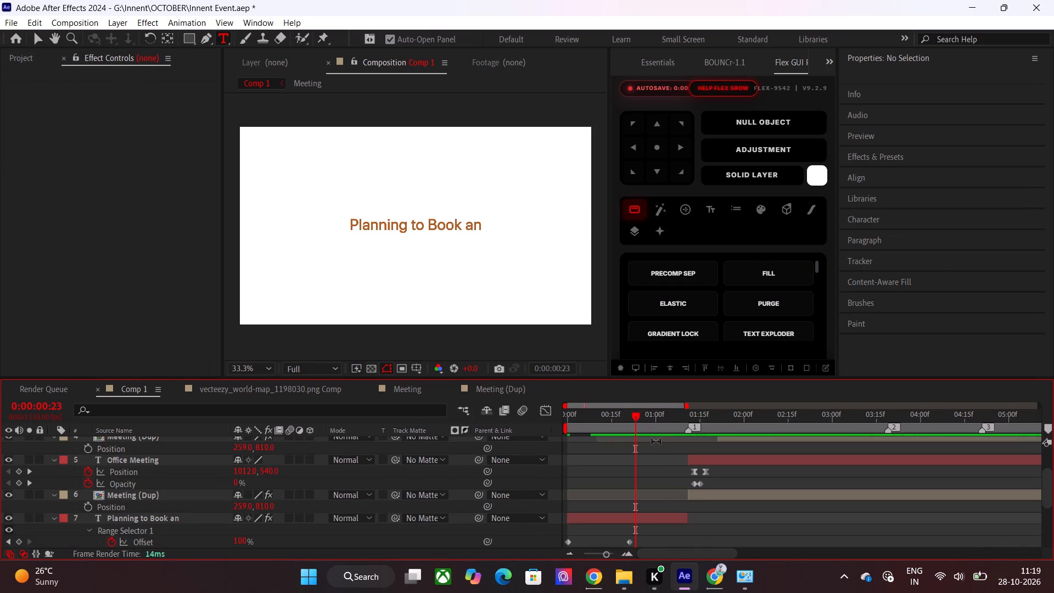
pyautogui.press('space')
pyautogui.click(638, 419)
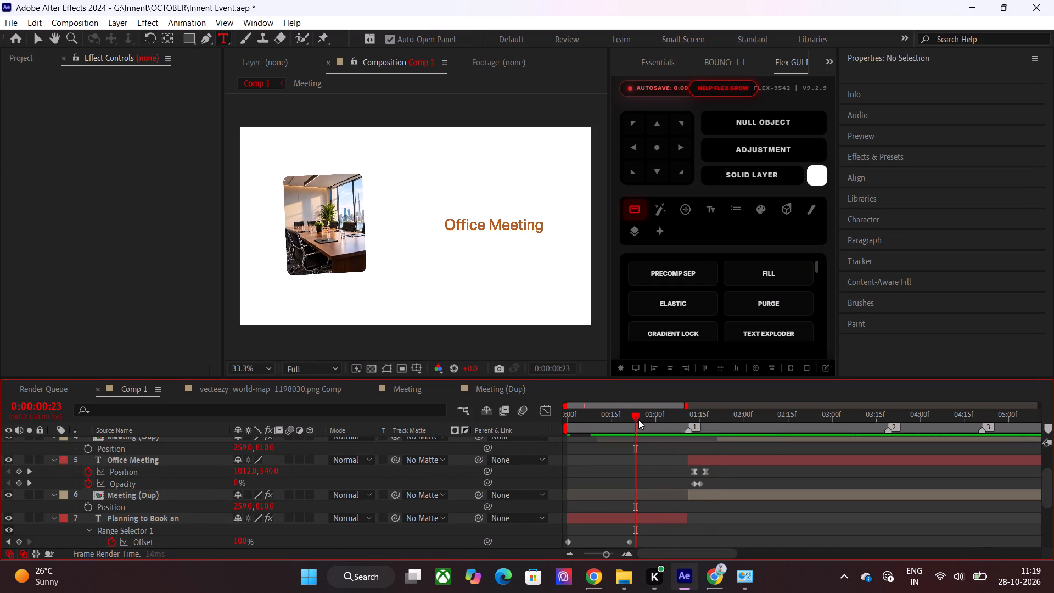
pyautogui.click(700, 493)
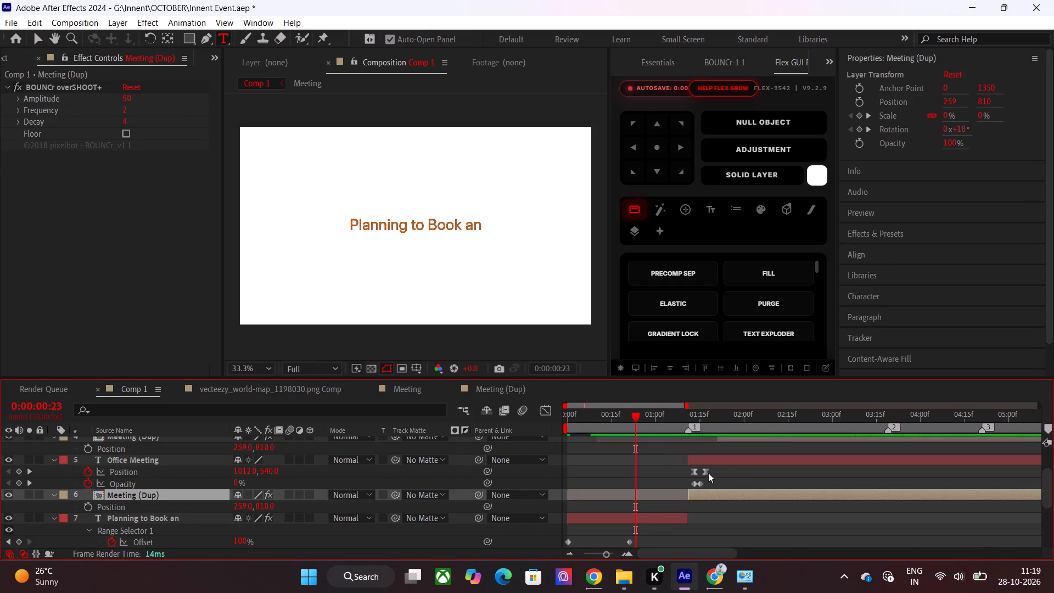
pyautogui.keyDown('shift'); pyautogui.click(714, 461); pyautogui.keyUp('shift')
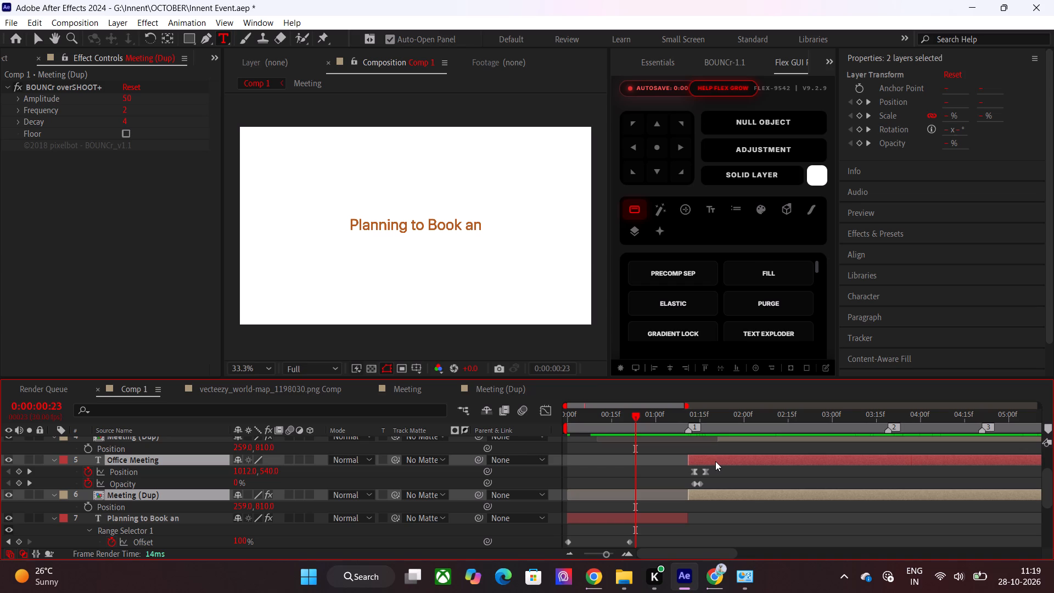
pyautogui.press('[')
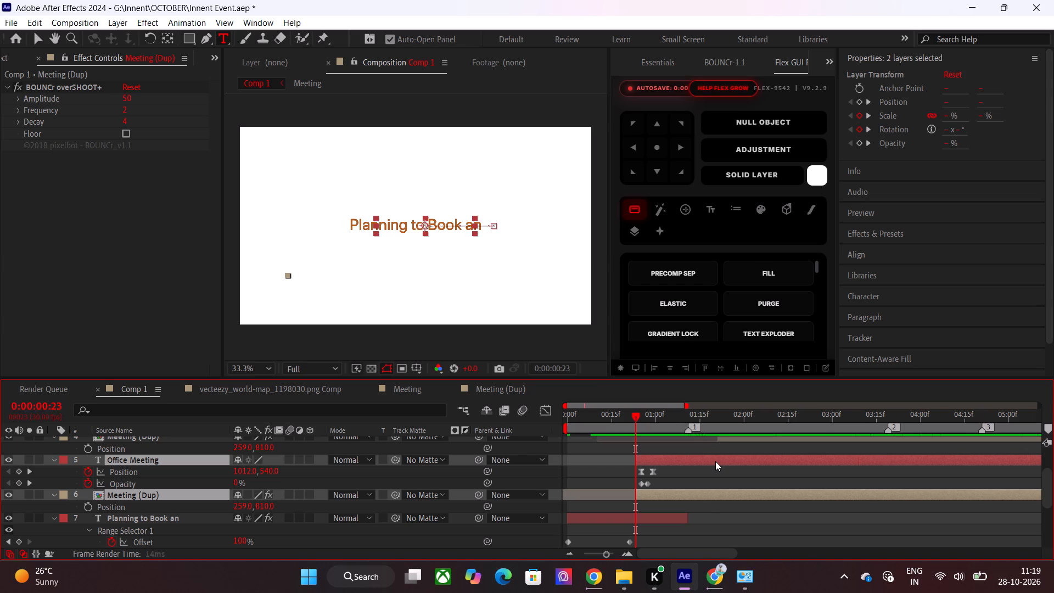
pyautogui.scroll(1, 703, 510)
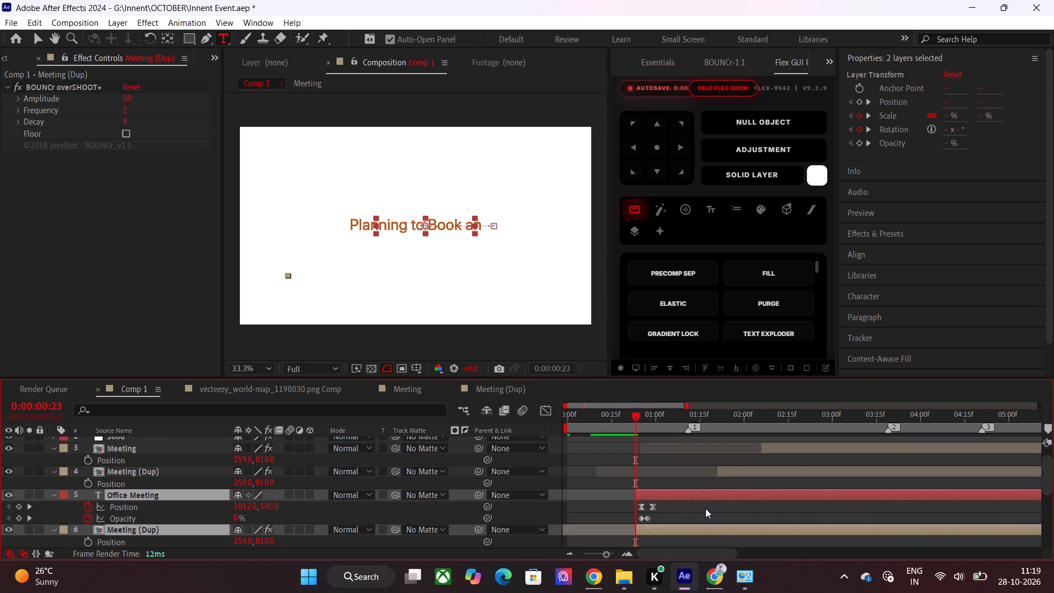
# Preview the retimed images and move the Meeting (Dup) layer directly above Office Meeting to start at 0:00:01:17.
pyautogui.press('space')
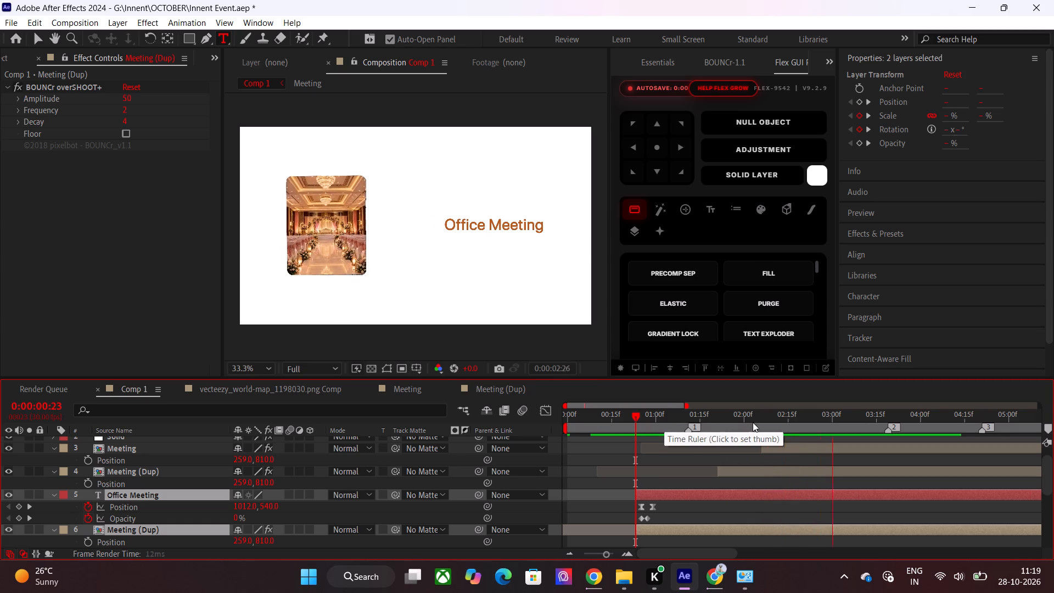
pyautogui.moveTo(753, 422); pyautogui.dragTo(719, 429)
pyautogui.press('space')
pyautogui.moveTo(721, 412); pyautogui.dragTo(712, 416)
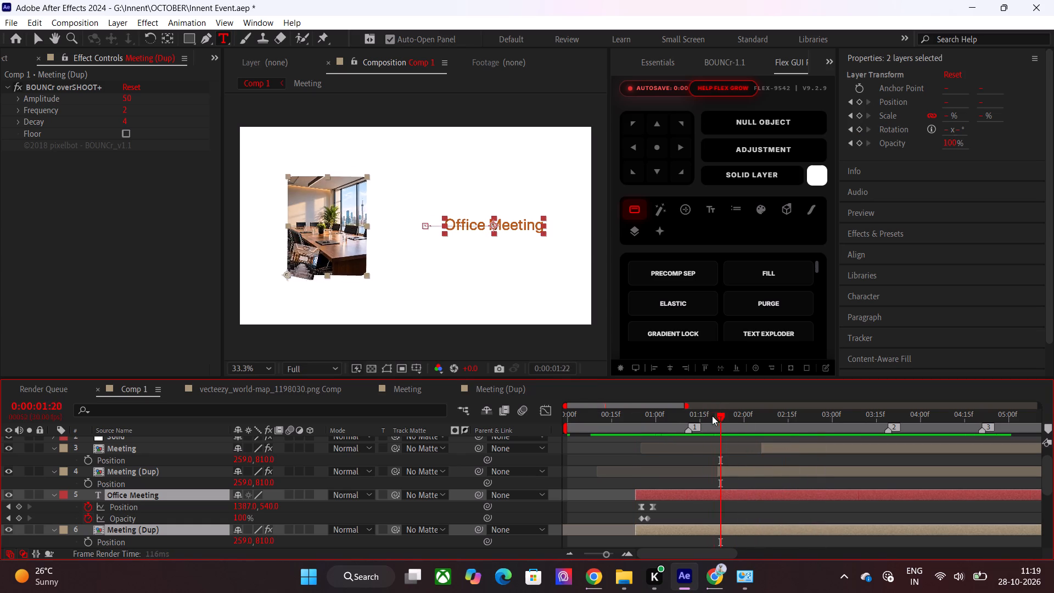
pyautogui.moveTo(712, 416); pyautogui.dragTo(707, 417)
pyautogui.press('space')
pyautogui.click(704, 417)
pyautogui.click(725, 468)
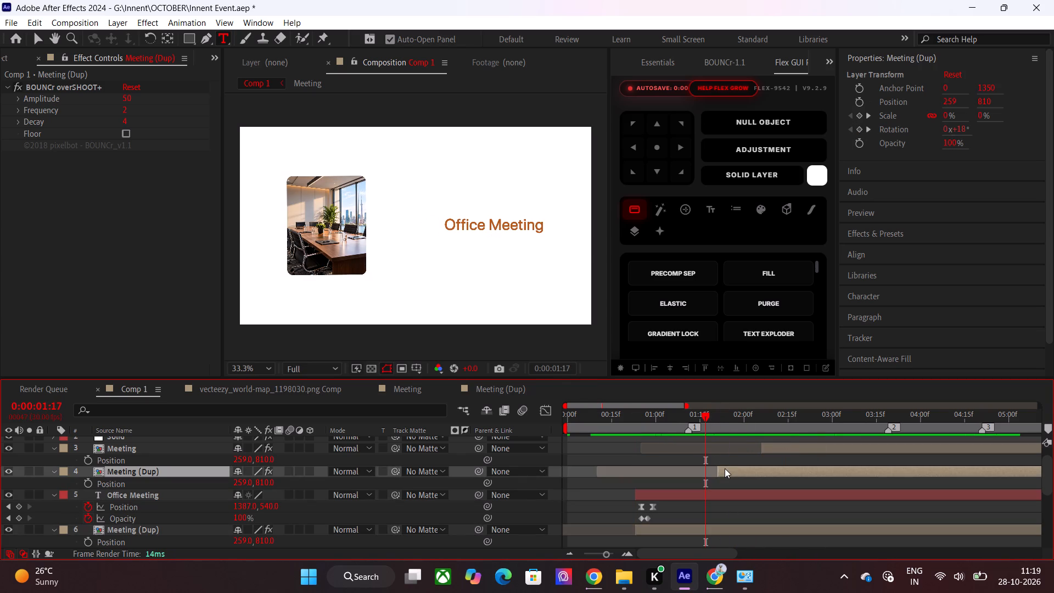
pyautogui.press('[')
# Preview the image sequence and move the Meeting layer to start at 0:00:02:09.
pyautogui.press('space')
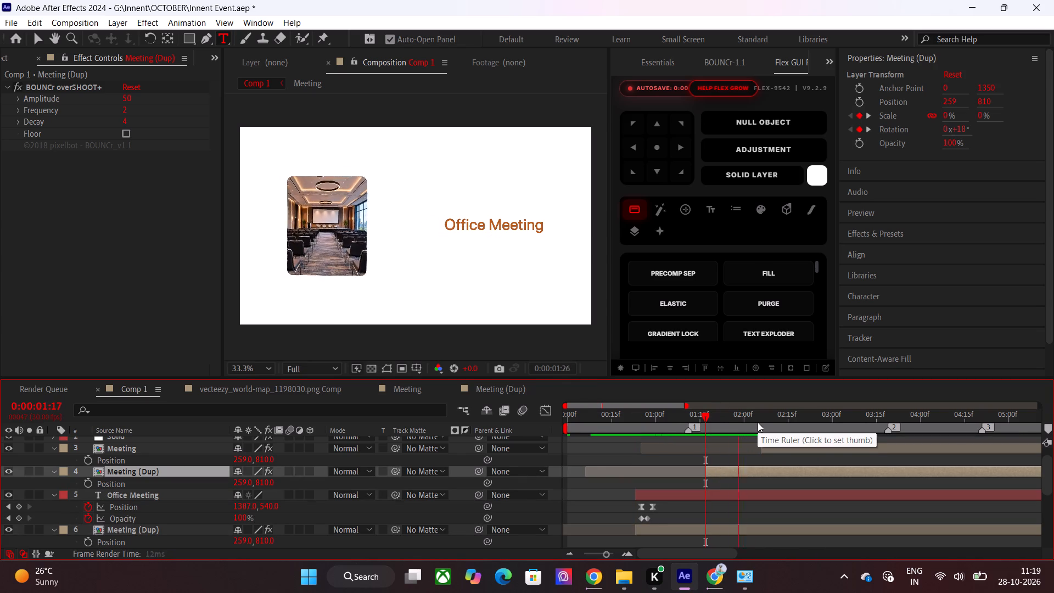
pyautogui.moveTo(758, 422); pyautogui.dragTo(776, 424)
pyautogui.press('space')
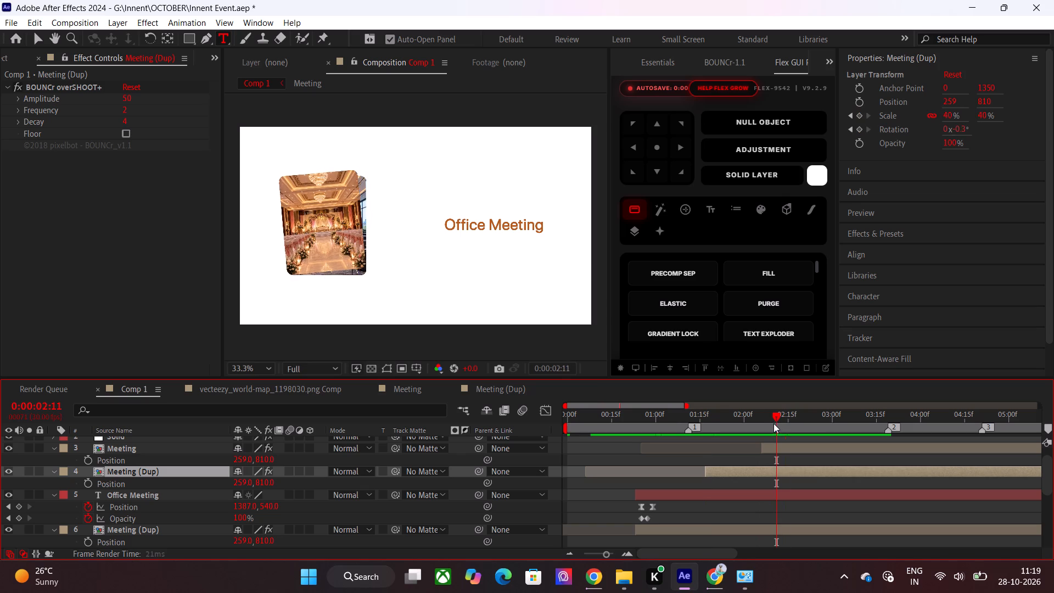
pyautogui.moveTo(773, 416); pyautogui.dragTo(767, 416)
pyautogui.press('space')
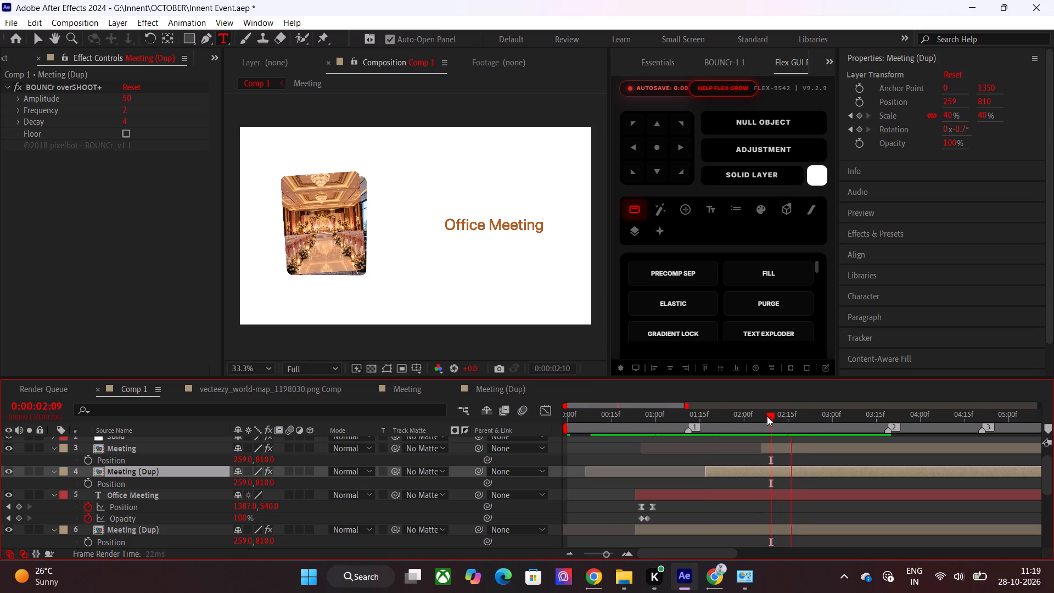
pyautogui.click(767, 416)
pyautogui.click(777, 444)
pyautogui.press('[')
# Preview the composition from the start to check how the text and image entrances are timed against each other.
pyautogui.press('space')
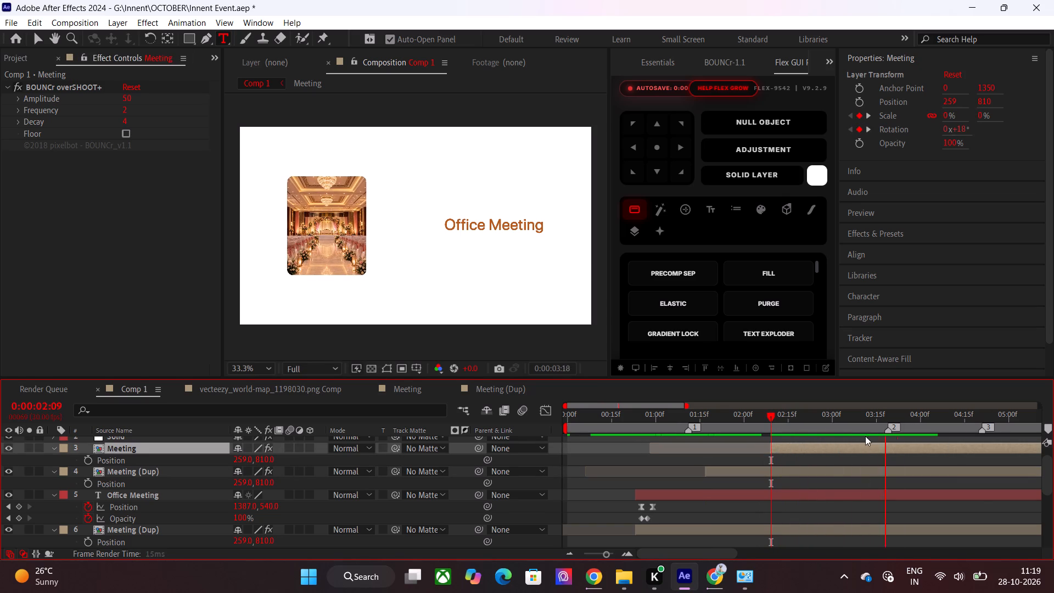
pyautogui.moveTo(865, 430); pyautogui.dragTo(542, 432)
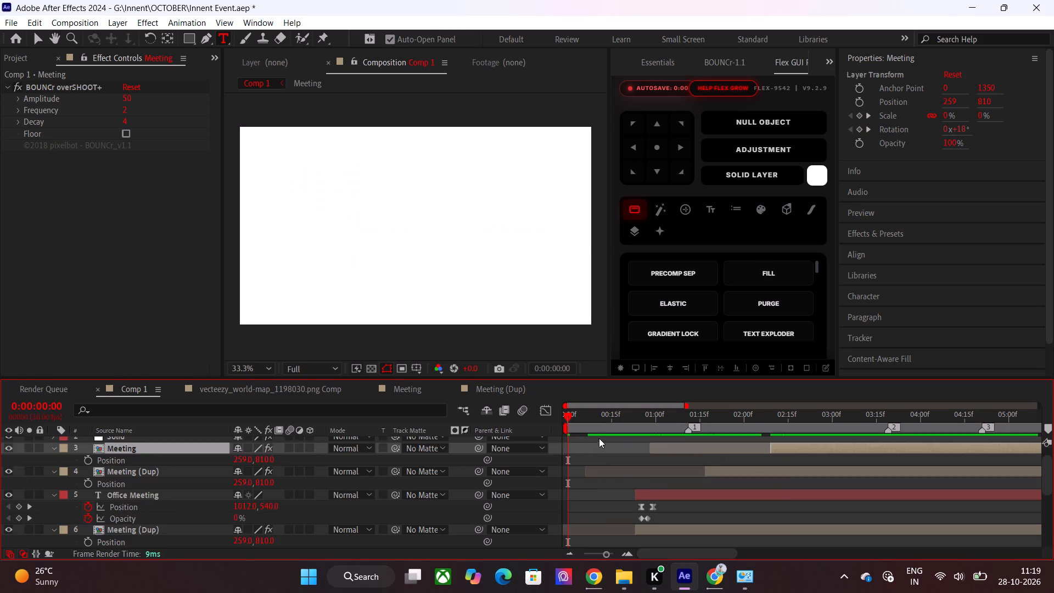
pyautogui.scroll(-3, 599, 439)
pyautogui.press('space')
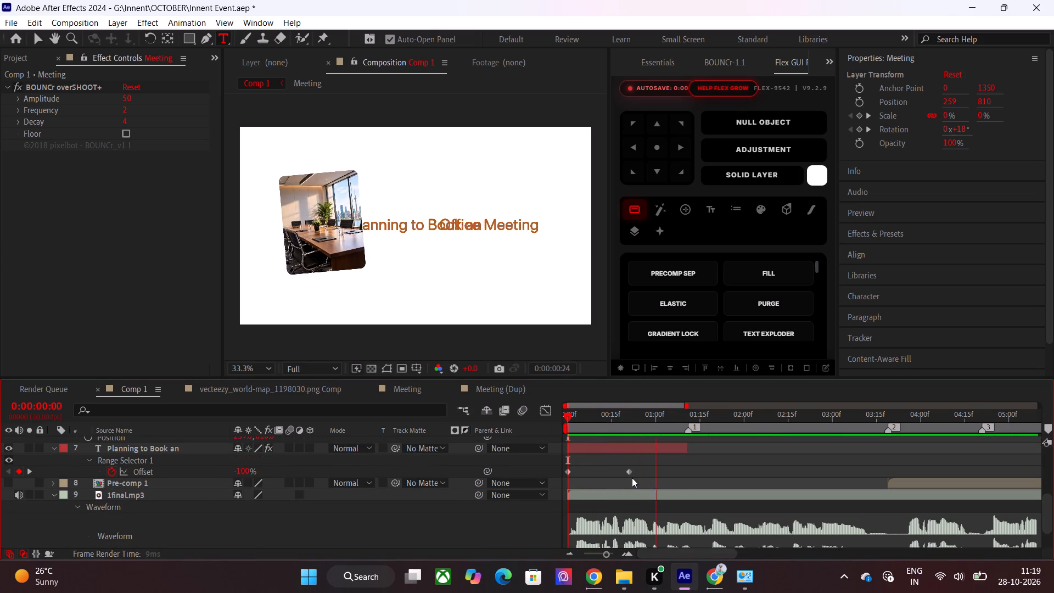
pyautogui.scroll(1, 652, 482)
pyautogui.moveTo(659, 413); pyautogui.dragTo(627, 417)
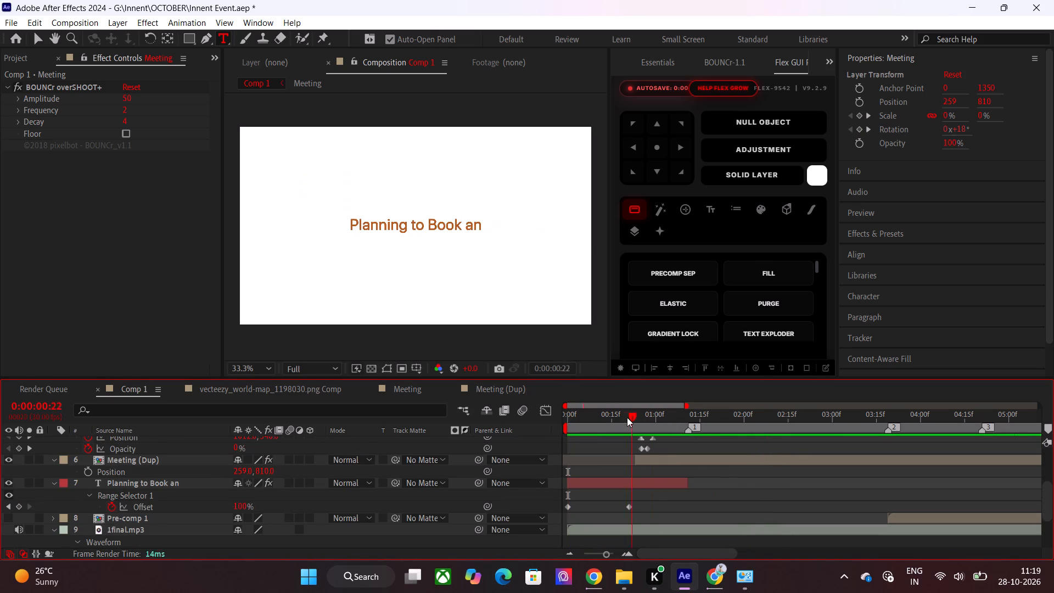
pyautogui.moveTo(627, 417); pyautogui.dragTo(711, 425)
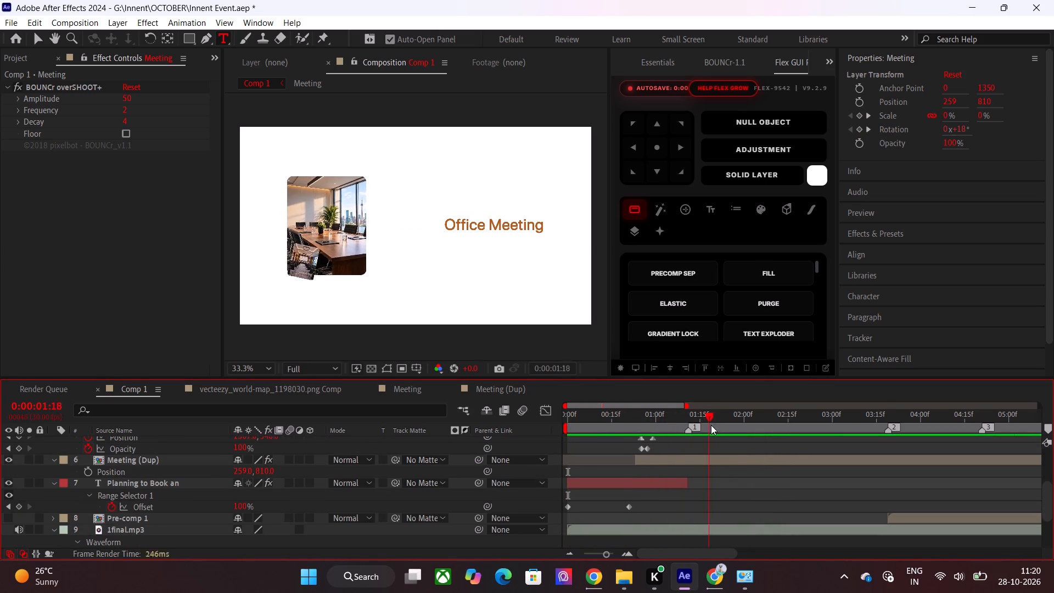
pyautogui.moveTo(711, 425); pyautogui.dragTo(698, 439)
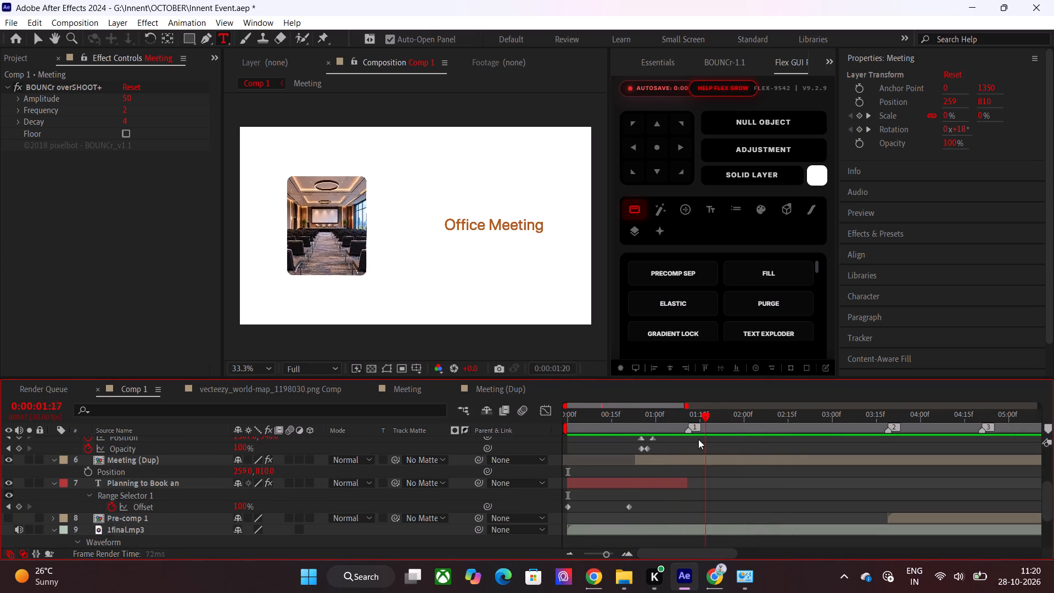
pyautogui.moveTo(698, 439); pyautogui.dragTo(636, 446)
# Shorten the Planning to Book an text's Range Selector Offset animation so its last keyframe sits at about 0:00:00:15.
pyautogui.moveTo(663, 507); pyautogui.dragTo(641, 507)
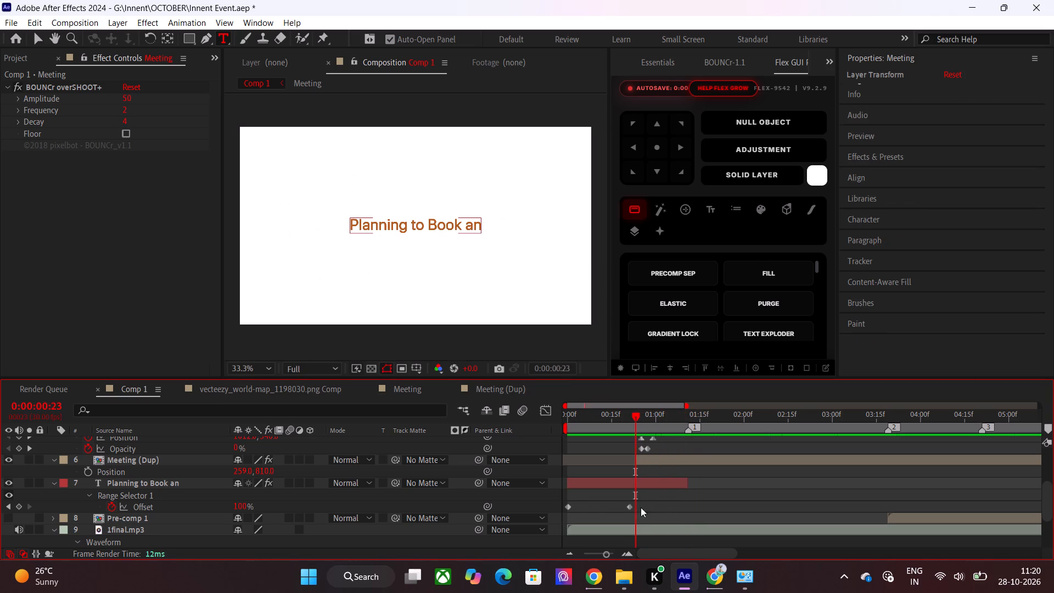
pyautogui.moveTo(641, 507); pyautogui.dragTo(570, 507)
pyautogui.moveTo(648, 502); pyautogui.dragTo(511, 510)
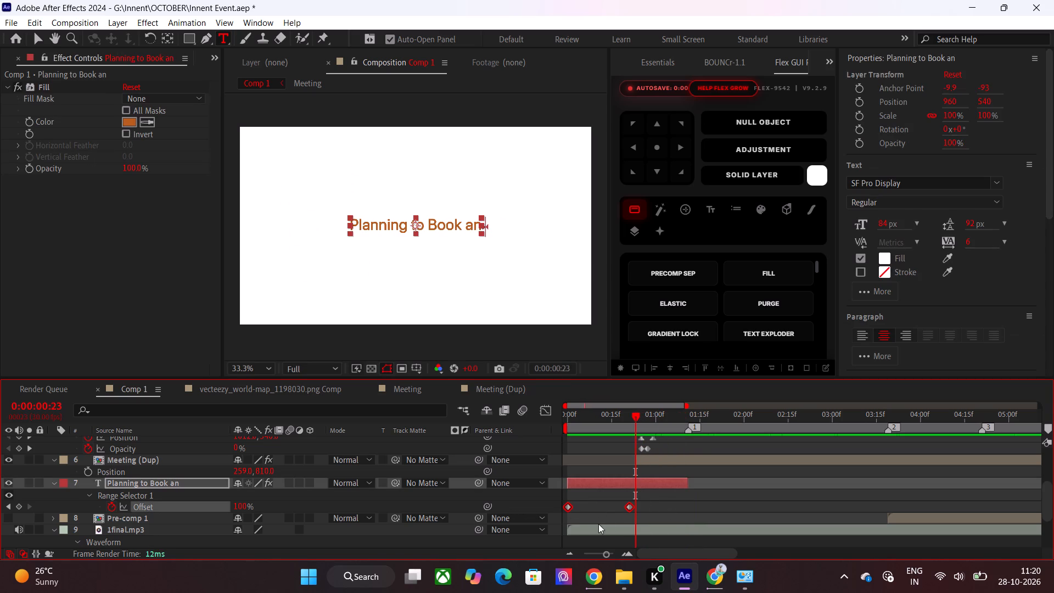
pyautogui.keyDown('alt'); pyautogui.moveTo(630, 506); pyautogui.dragTo(613, 507); pyautogui.keyUp('alt')
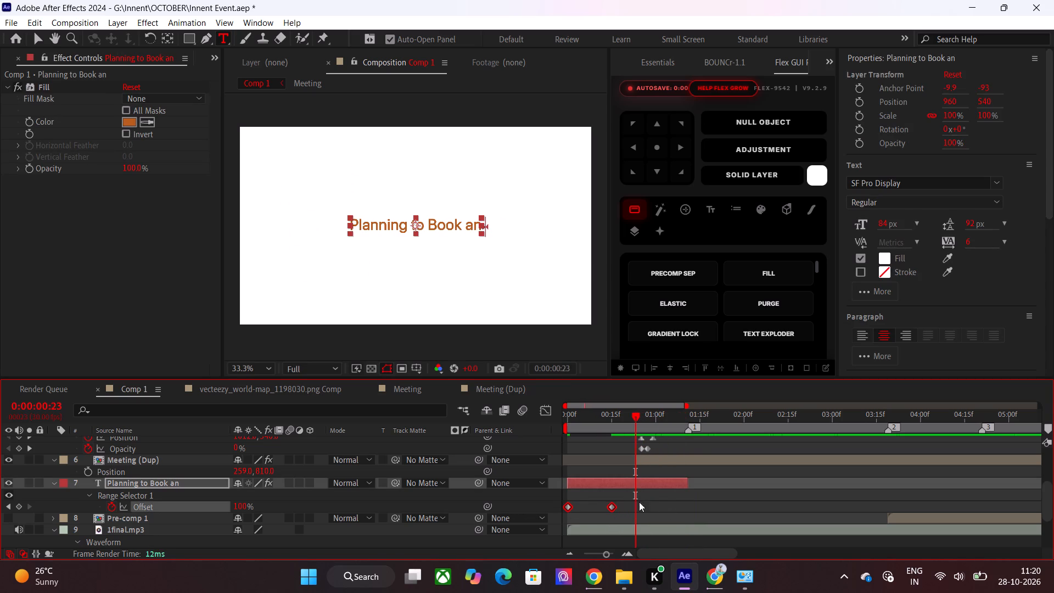
# Trim the Planning to Book an text layer to end at 0:00:00:23 and preview the change to Office Meeting.
pyautogui.click(643, 487)
pyautogui.moveTo(690, 485); pyautogui.dragTo(638, 495)
pyautogui.click(646, 506)
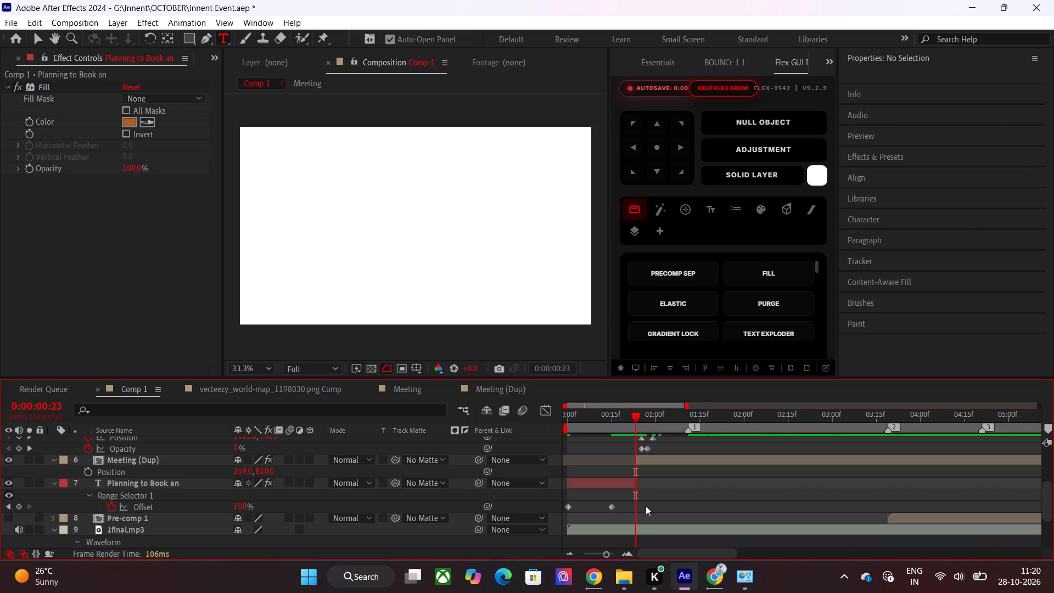
pyautogui.press('space')
pyautogui.scroll(2, 646, 506)
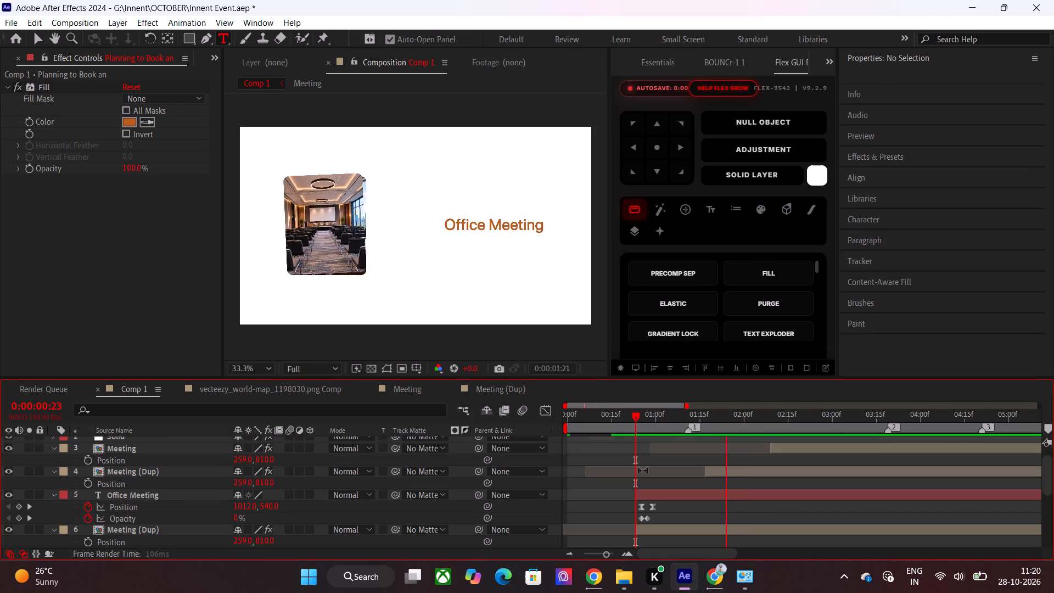
pyautogui.moveTo(647, 427); pyautogui.dragTo(632, 429)
pyautogui.press('space')
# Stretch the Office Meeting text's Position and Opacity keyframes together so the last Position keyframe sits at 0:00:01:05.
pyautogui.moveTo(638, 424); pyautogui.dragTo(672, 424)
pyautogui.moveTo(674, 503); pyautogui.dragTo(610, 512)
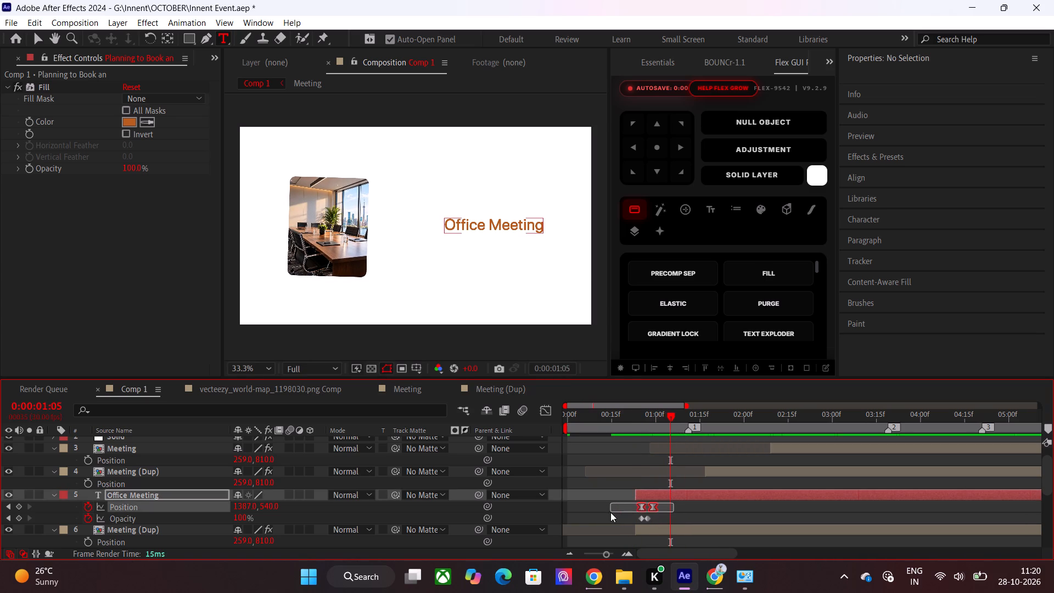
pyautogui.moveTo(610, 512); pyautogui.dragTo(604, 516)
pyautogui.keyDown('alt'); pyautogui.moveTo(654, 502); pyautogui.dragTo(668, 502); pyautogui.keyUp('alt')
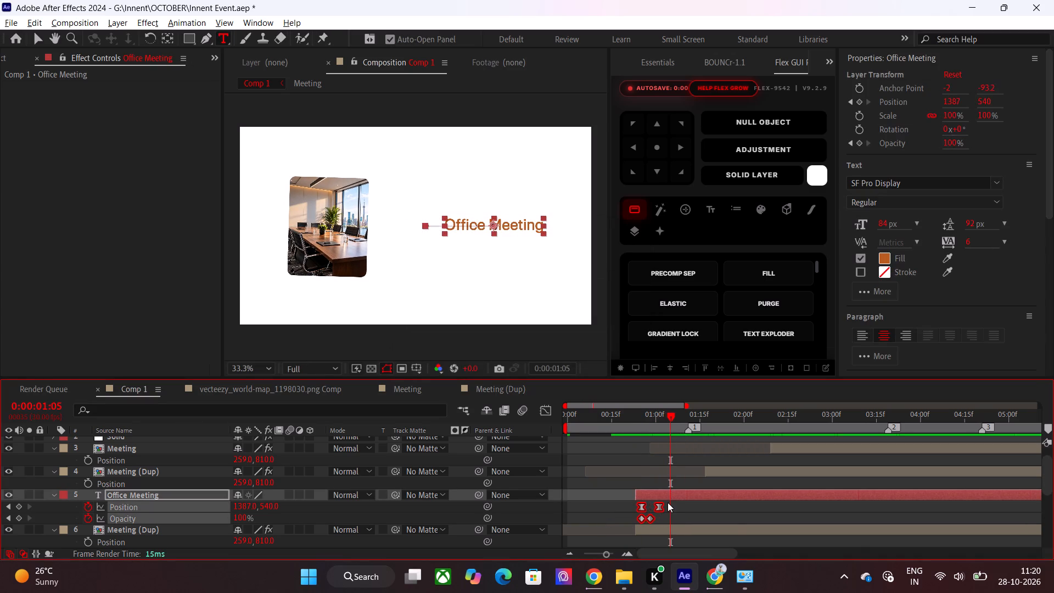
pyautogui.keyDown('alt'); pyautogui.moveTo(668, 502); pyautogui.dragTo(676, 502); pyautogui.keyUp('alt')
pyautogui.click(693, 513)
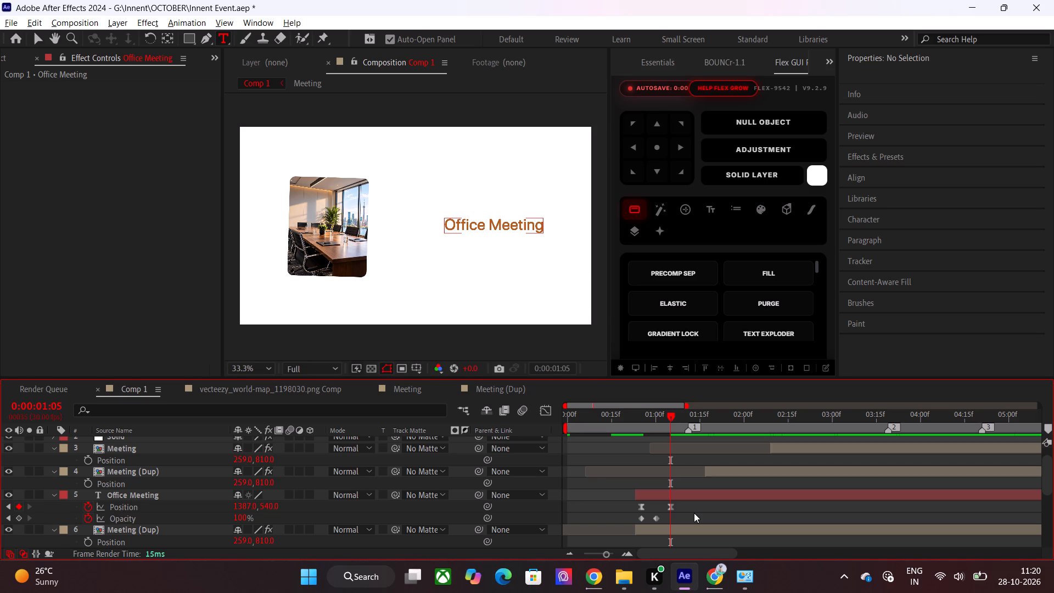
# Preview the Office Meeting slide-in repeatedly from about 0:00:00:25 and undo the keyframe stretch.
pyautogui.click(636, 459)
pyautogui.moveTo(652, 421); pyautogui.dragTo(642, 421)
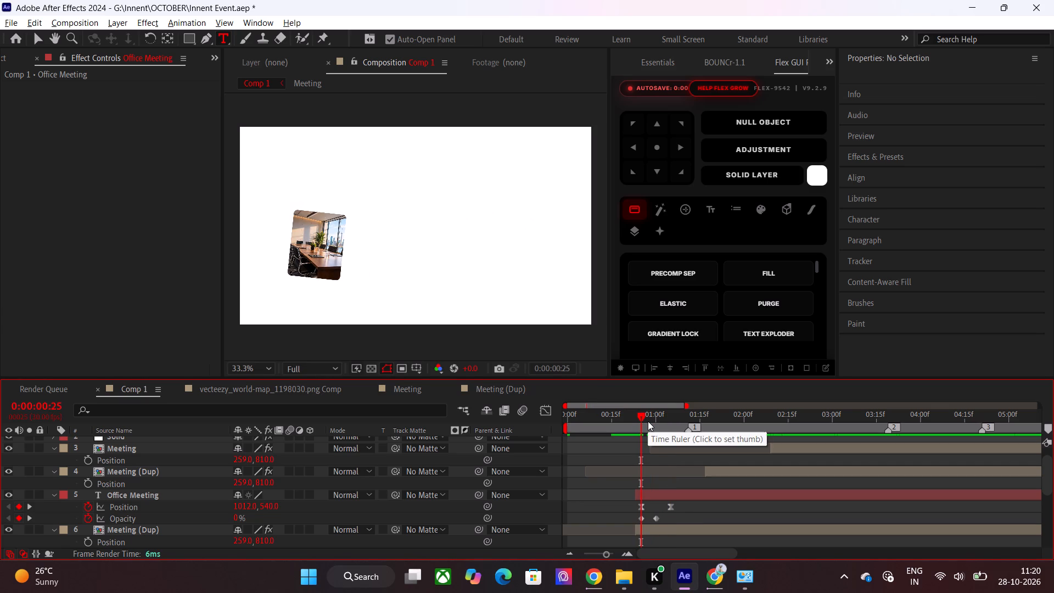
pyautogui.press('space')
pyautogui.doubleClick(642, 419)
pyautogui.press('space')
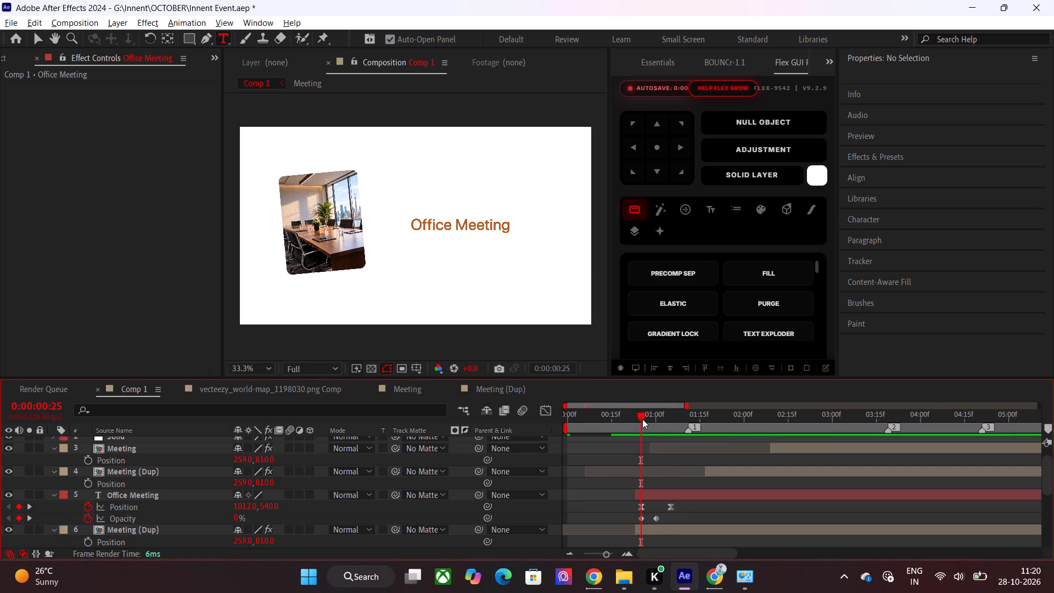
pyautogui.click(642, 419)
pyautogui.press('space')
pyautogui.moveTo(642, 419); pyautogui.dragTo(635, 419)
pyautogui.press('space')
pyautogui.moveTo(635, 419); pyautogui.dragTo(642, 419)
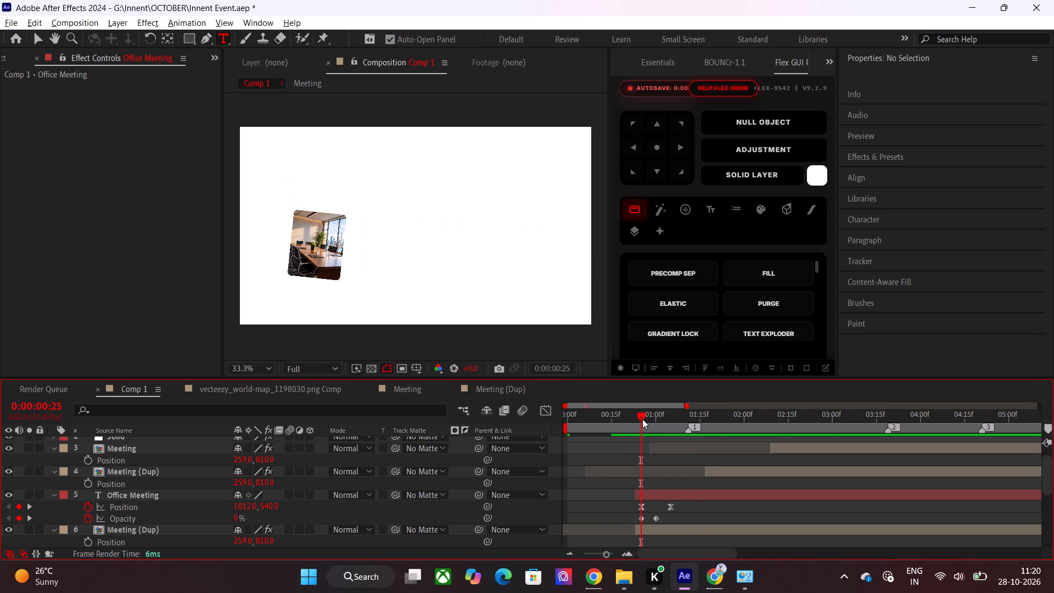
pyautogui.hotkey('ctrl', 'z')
# Stretch the Office Meeting text's Position and Opacity keyframes proportionally so they end at about 0:00:01:07 and 0:00:01:01.
pyautogui.click(683, 520)
pyautogui.moveTo(671, 505); pyautogui.dragTo(615, 524)
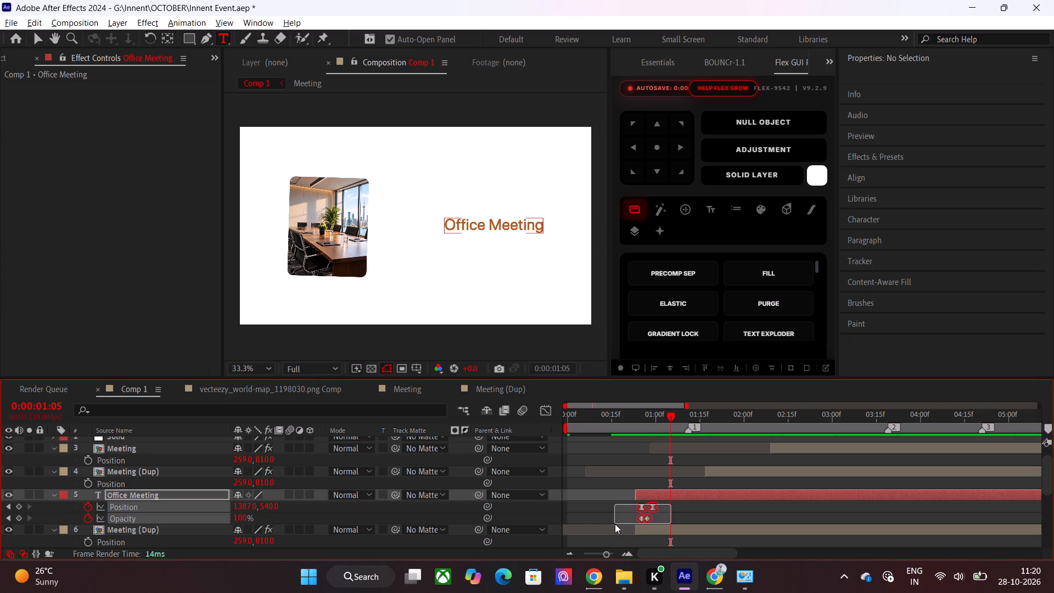
pyautogui.moveTo(615, 524); pyautogui.dragTo(615, 524)
pyautogui.keyDown('alt'); pyautogui.moveTo(651, 506); pyautogui.dragTo(675, 506); pyautogui.keyUp('alt')
pyautogui.click(690, 516)
# Set the Office Meeting text's starting Position keyframe at 0:00:00:25 to 1054, 540.
pyautogui.click(661, 416)
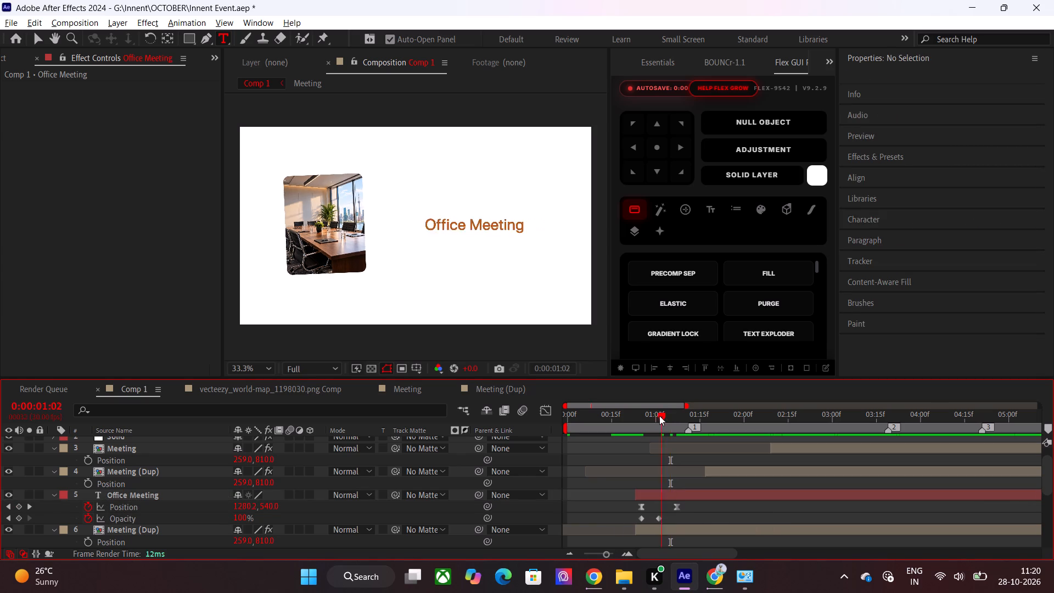
pyautogui.click(567, 482)
pyautogui.moveTo(619, 506); pyautogui.dragTo(697, 506)
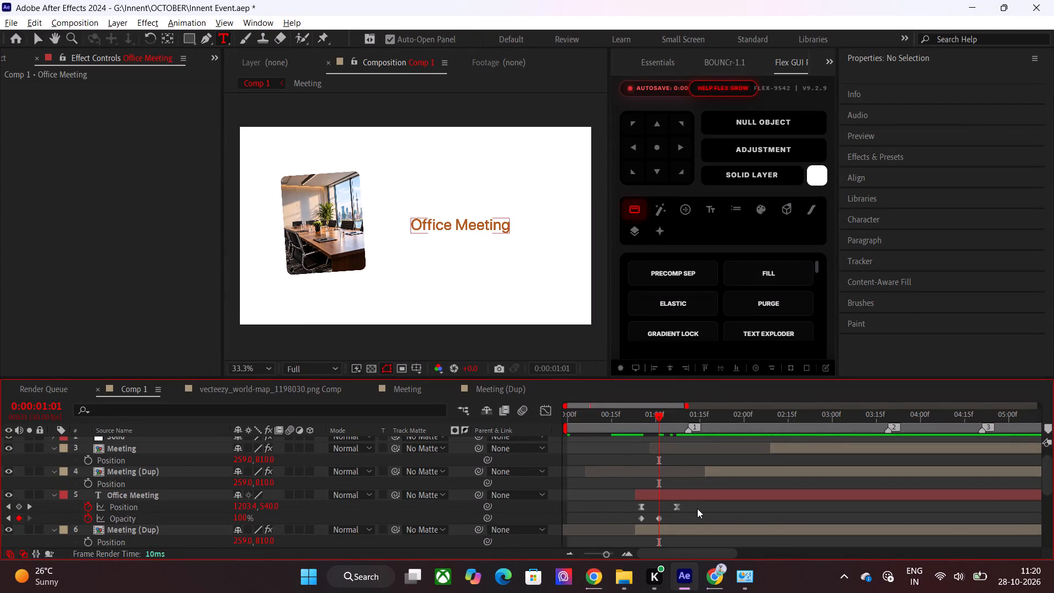
pyautogui.moveTo(697, 508); pyautogui.dragTo(625, 508)
pyautogui.moveTo(658, 424); pyautogui.dragTo(654, 424)
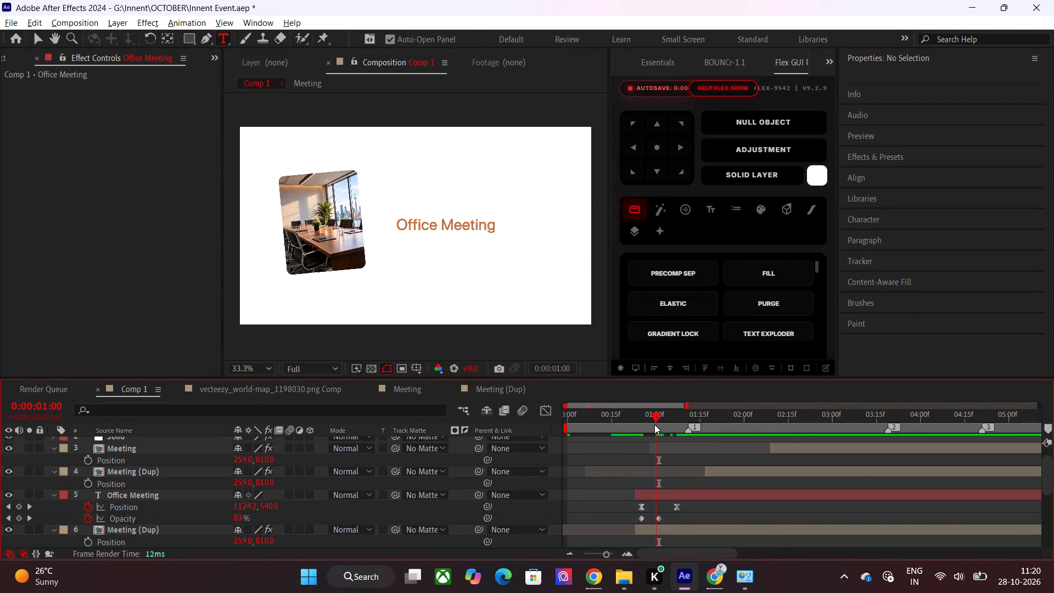
pyautogui.moveTo(654, 424); pyautogui.dragTo(646, 426)
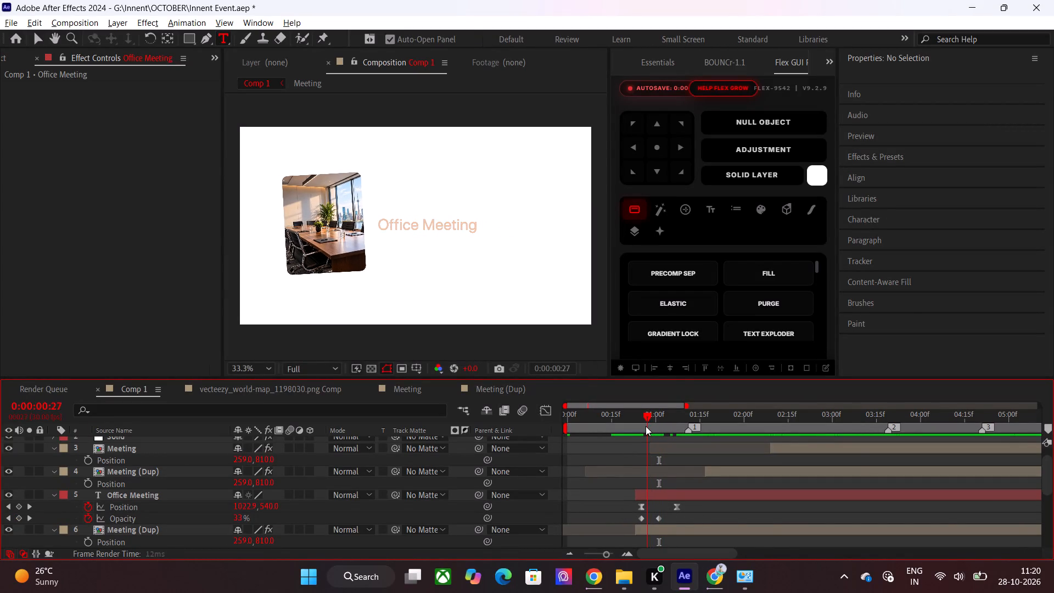
pyautogui.moveTo(646, 426); pyautogui.dragTo(645, 429)
pyautogui.moveTo(246, 506); pyautogui.dragTo(261, 506)
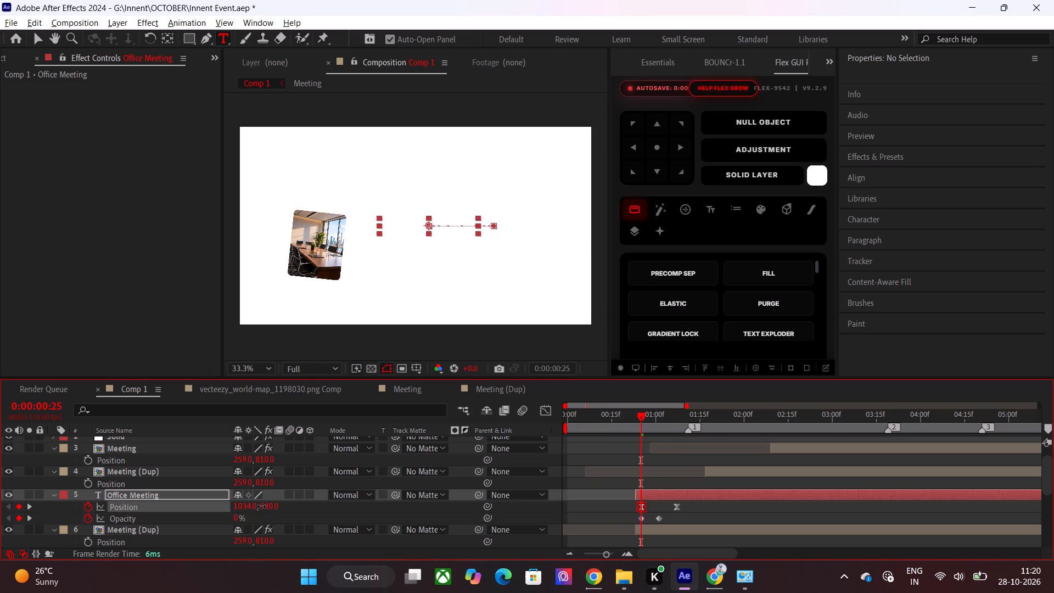
pyautogui.moveTo(261, 506); pyautogui.dragTo(274, 506)
pyautogui.click(513, 484)
# Adjust the ease of Office Meeting's Position keyframes in the speed graph to a central peak of about 2000 px/sec, then preview it.
pyautogui.moveTo(642, 419); pyautogui.dragTo(646, 419)
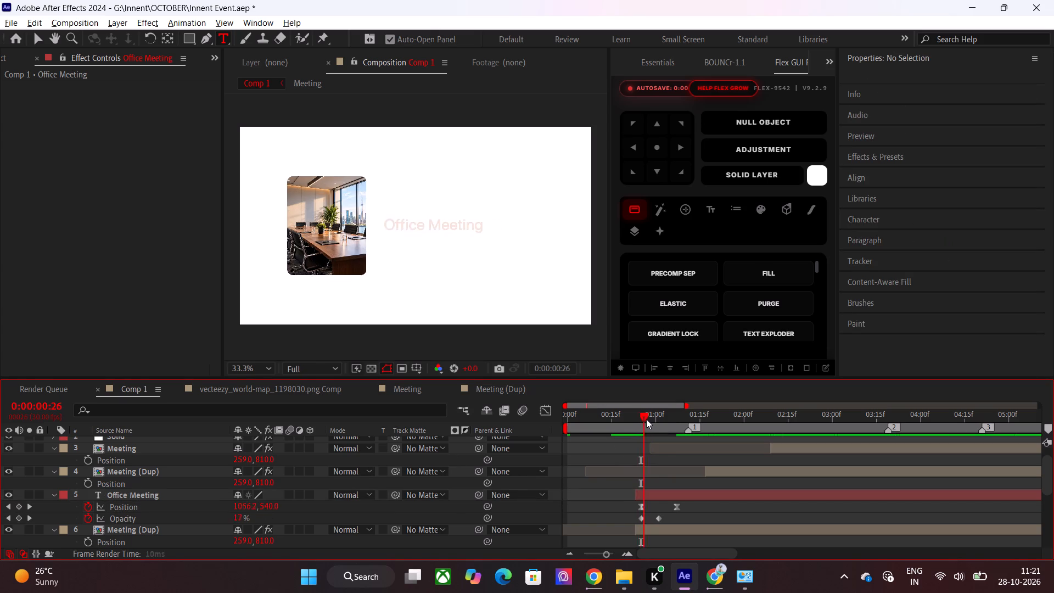
pyautogui.moveTo(646, 419); pyautogui.dragTo(655, 423)
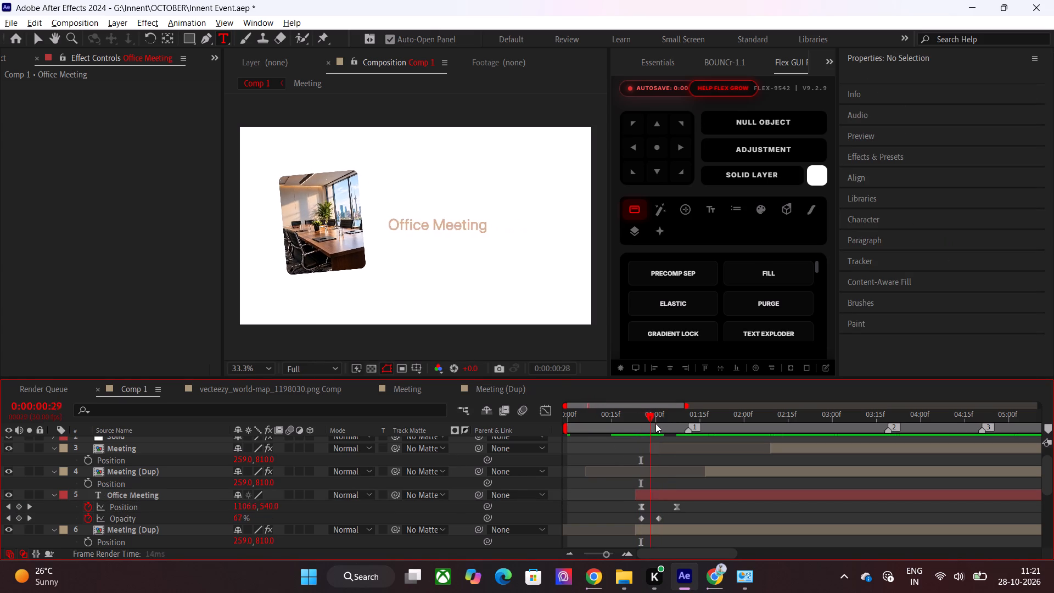
pyautogui.moveTo(655, 423); pyautogui.dragTo(662, 432)
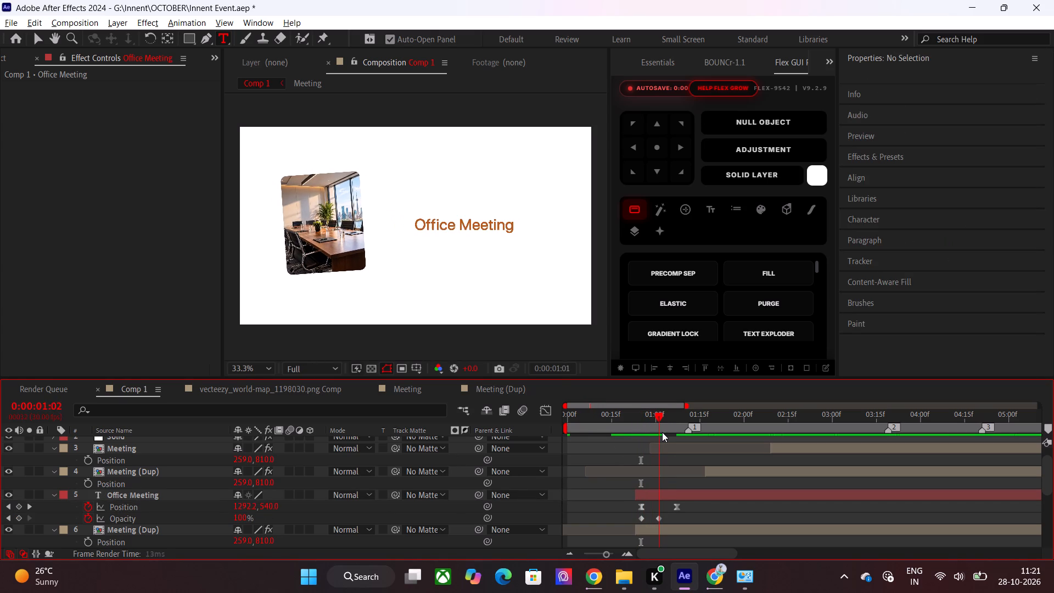
pyautogui.moveTo(662, 432); pyautogui.dragTo(641, 434)
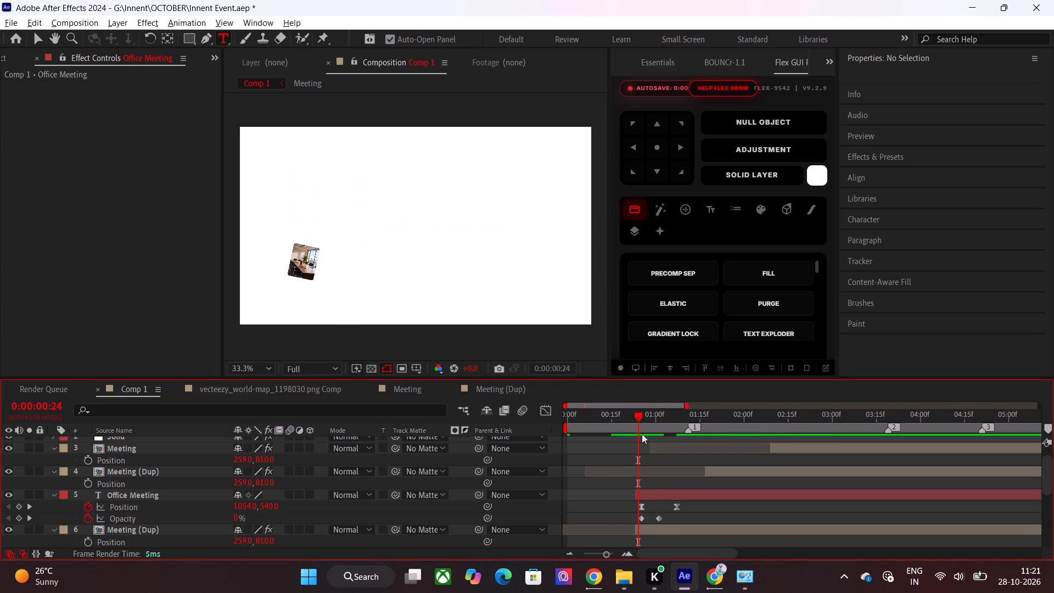
pyautogui.click(180, 505)
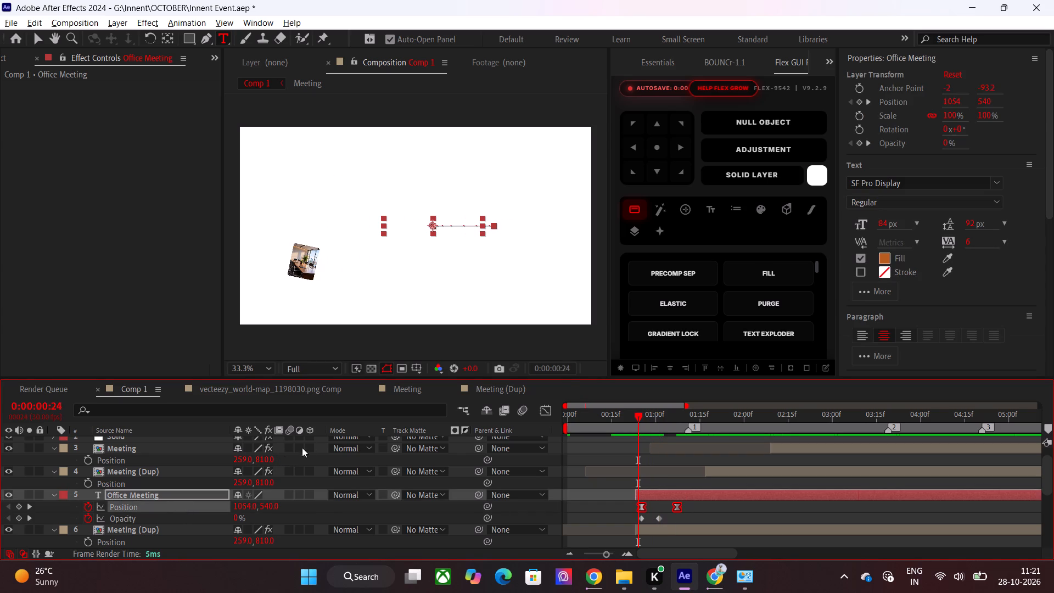
pyautogui.click(551, 410)
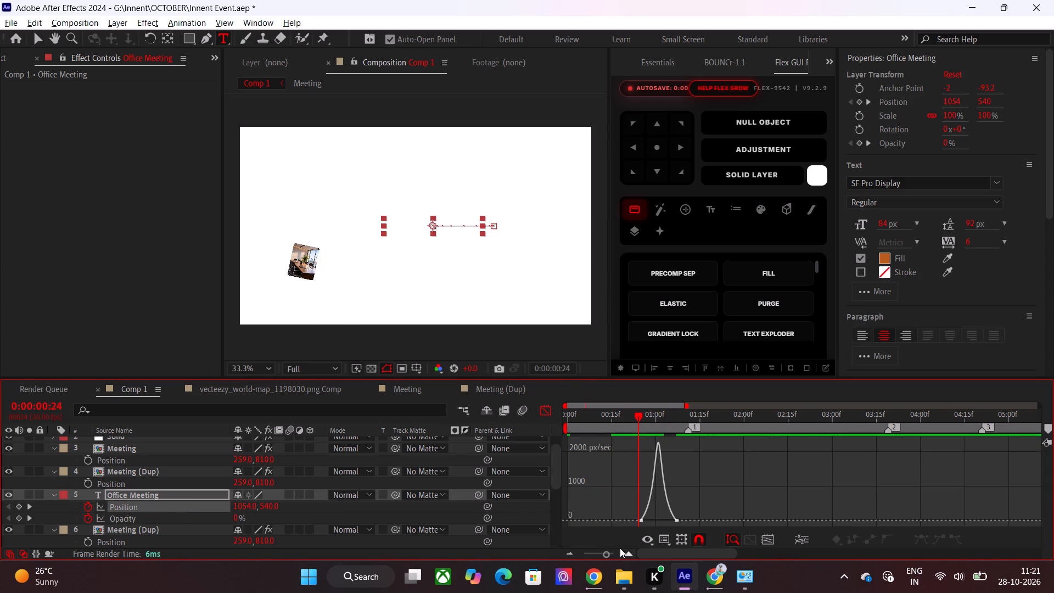
pyautogui.click(611, 552)
pyautogui.click(772, 443)
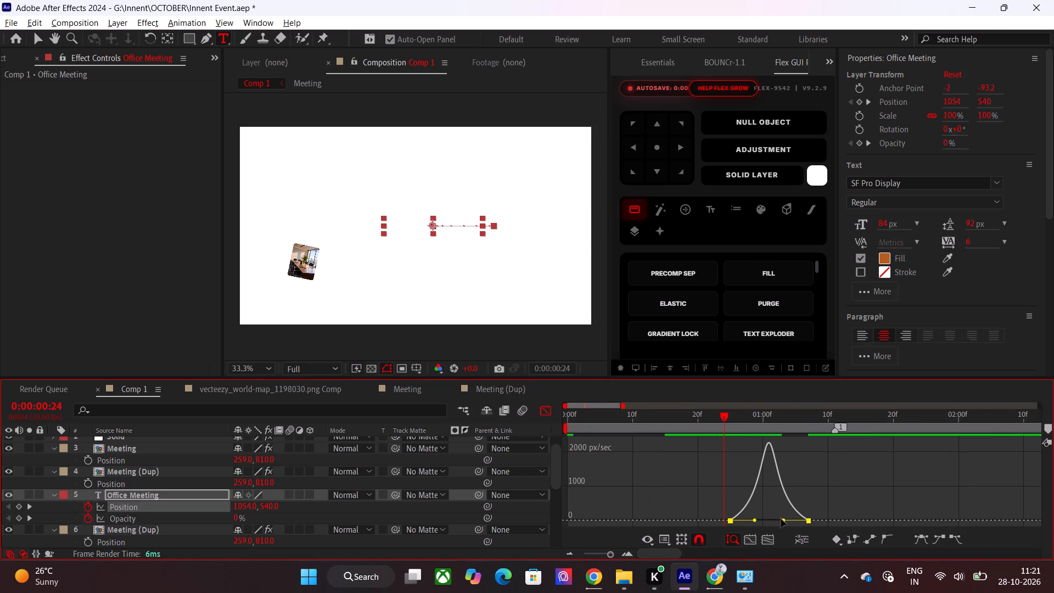
pyautogui.moveTo(784, 518); pyautogui.dragTo(794, 518)
pyautogui.click(755, 521)
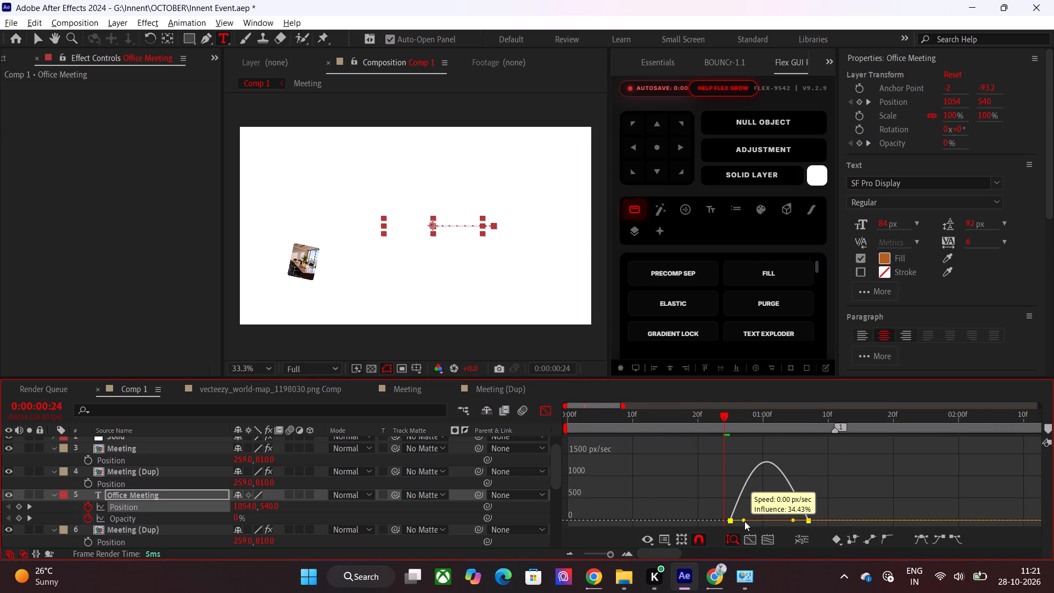
pyautogui.moveTo(794, 522); pyautogui.dragTo(786, 522)
pyautogui.click(834, 497)
pyautogui.press('space')
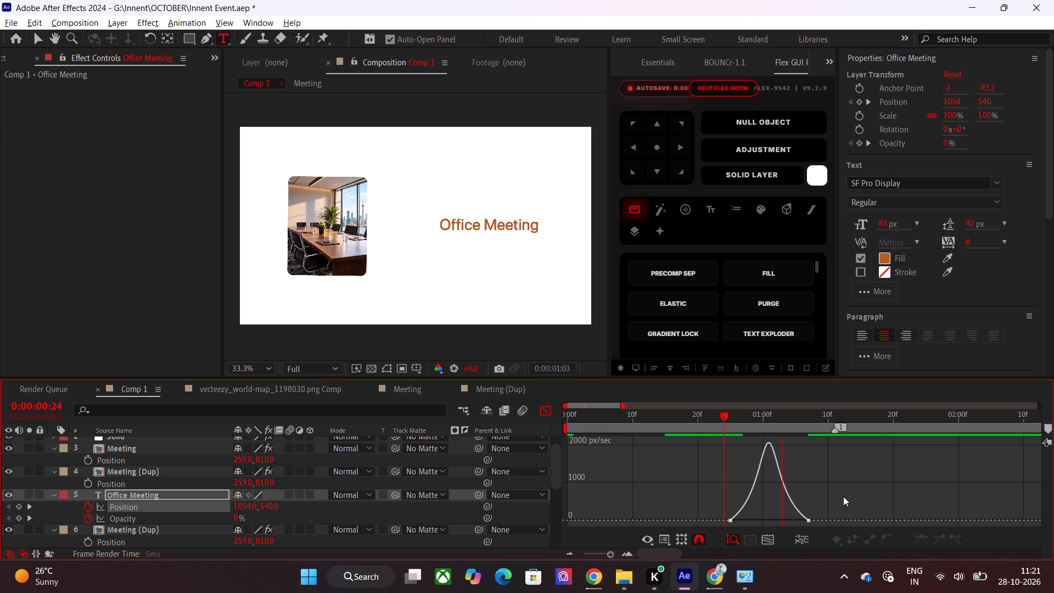
# Preview the Office Meeting slide-in from about 0:00:00:20 and examine the text at 0:00:01:00.
pyautogui.moveTo(723, 421); pyautogui.dragTo(700, 421)
pyautogui.press('space')
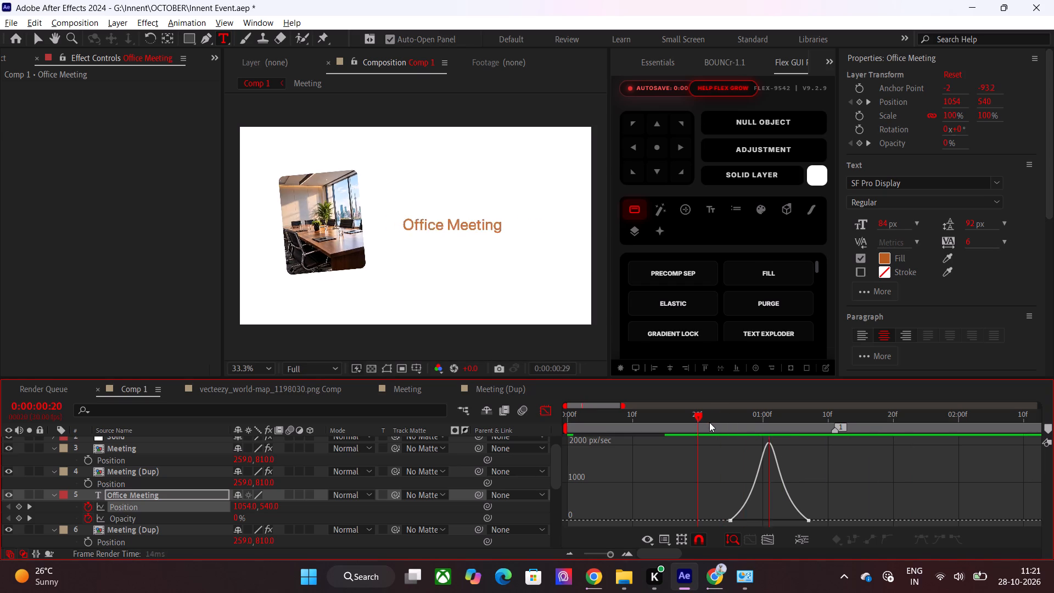
pyautogui.moveTo(709, 422); pyautogui.dragTo(761, 432)
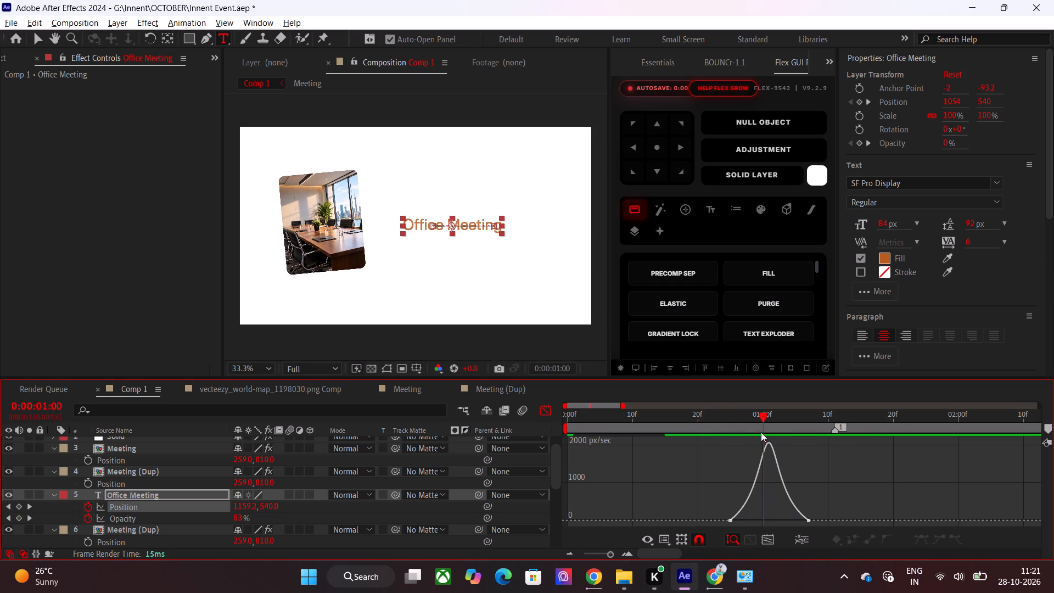
pyautogui.moveTo(761, 432); pyautogui.dragTo(763, 433)
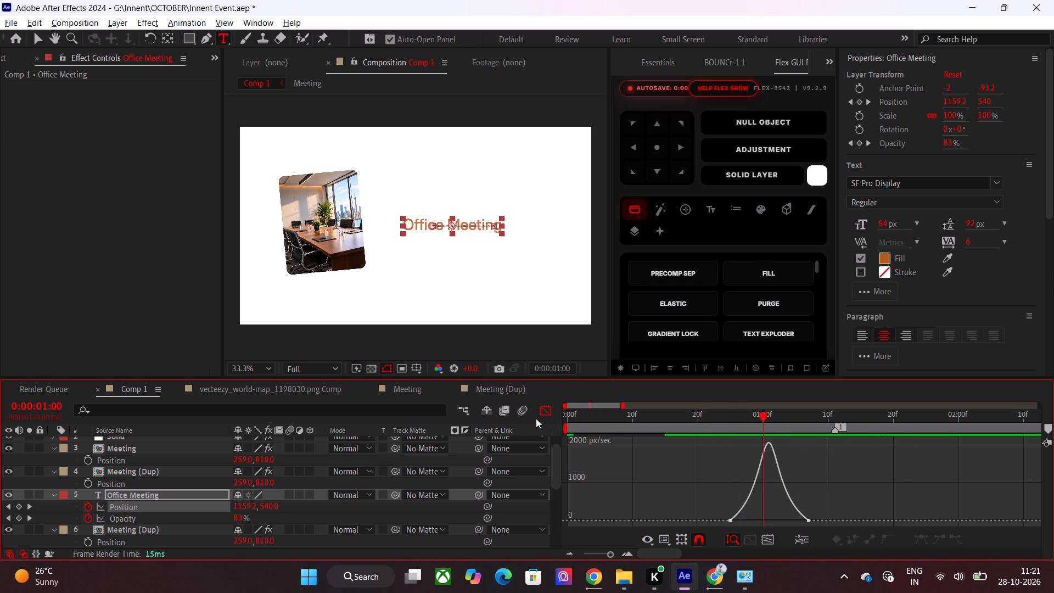
# Apply Easy Ease to both Opacity keyframes of the Office Meeting text layer.
pyautogui.click(536, 418)
pyautogui.click(540, 415)
pyautogui.moveTo(714, 514); pyautogui.dragTo(786, 520)
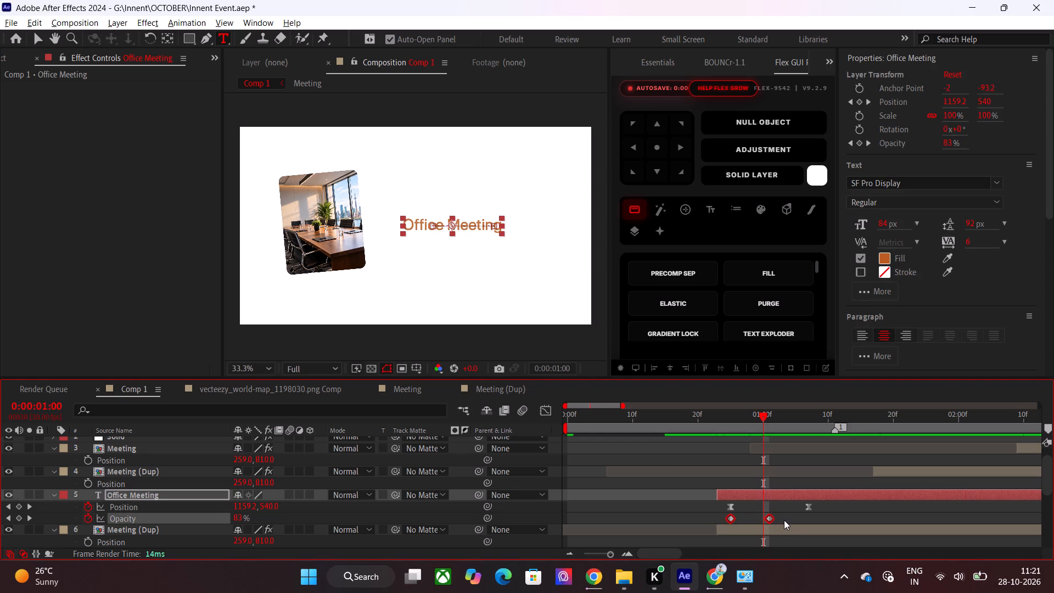
pyautogui.press('F9')
# Shape the Office Meeting Opacity speed graph so the fade starts slowly and peaks sharply at the second keyframe.
pyautogui.click(543, 410)
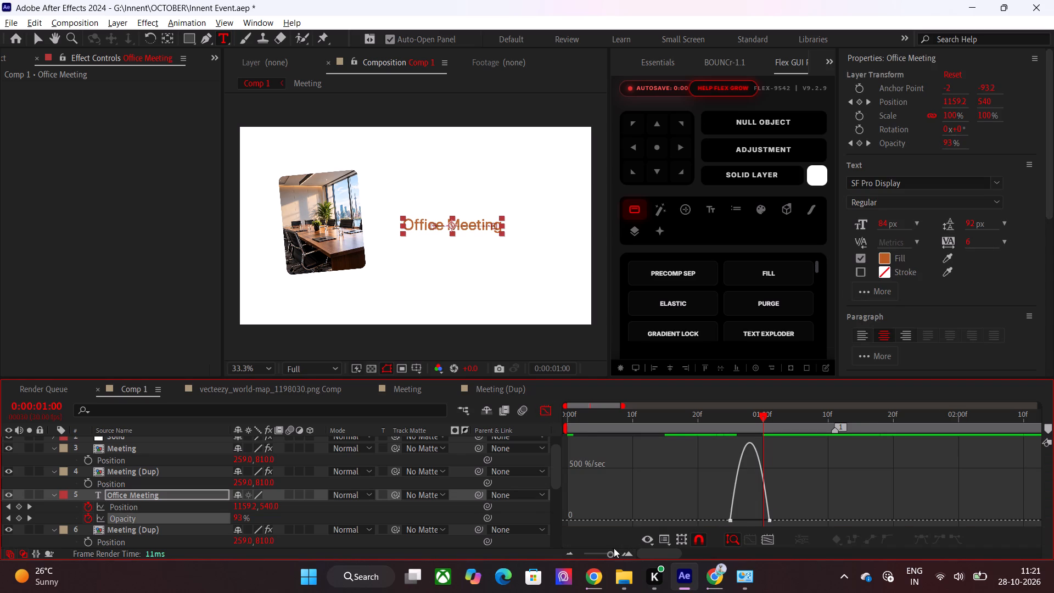
pyautogui.moveTo(695, 488); pyautogui.dragTo(829, 532)
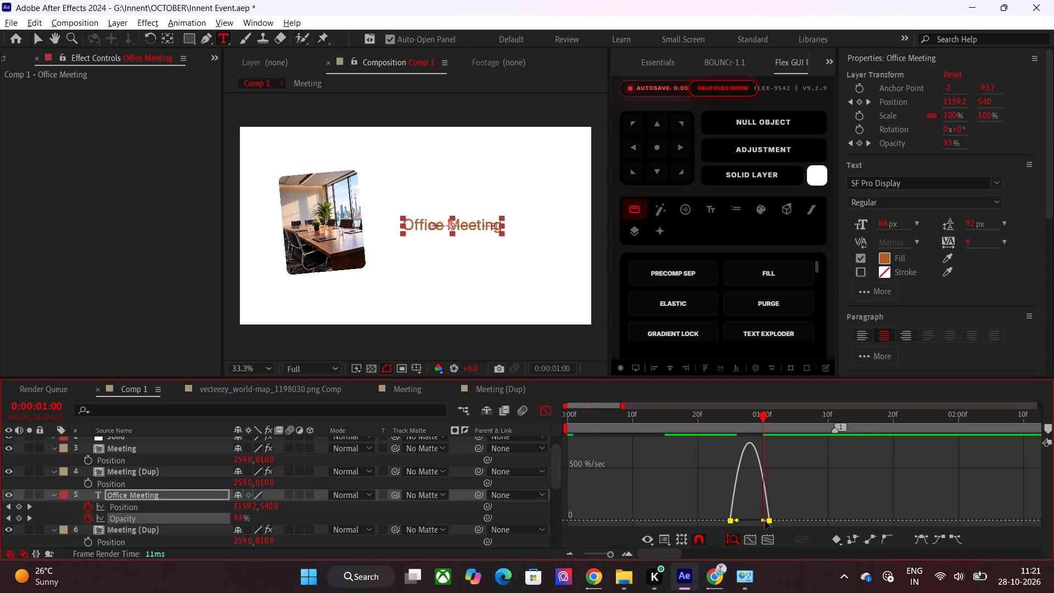
pyautogui.moveTo(763, 521); pyautogui.dragTo(772, 521)
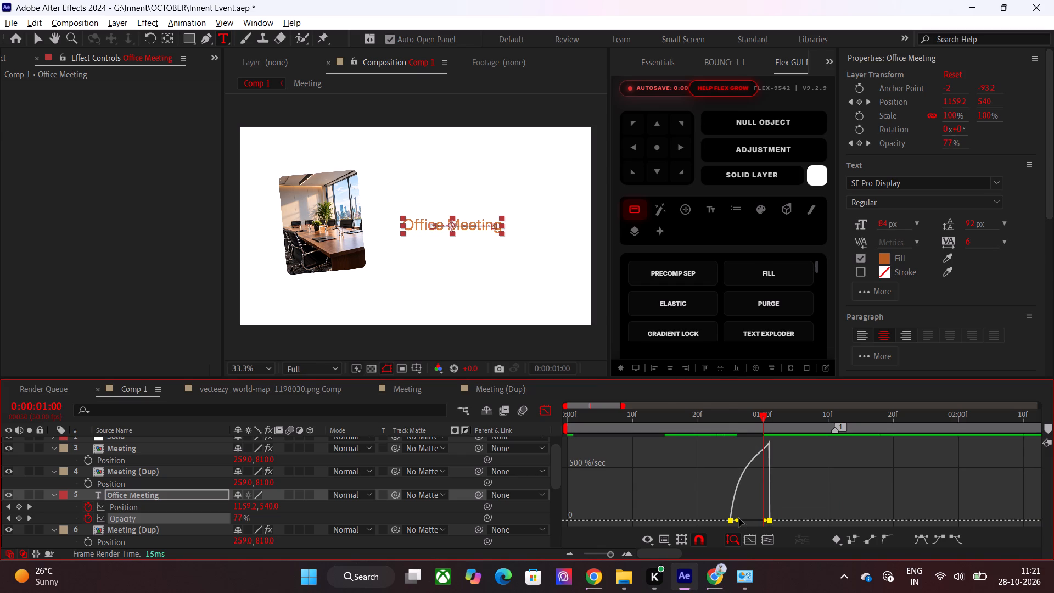
pyautogui.moveTo(737, 518); pyautogui.dragTo(754, 518)
# Play and scrub the Office Meeting fade-in repeatedly, starting between about 0:00:00:17 and 0:00:00:22, to judge its timing against the meeting image.
pyautogui.moveTo(750, 425); pyautogui.dragTo(752, 425)
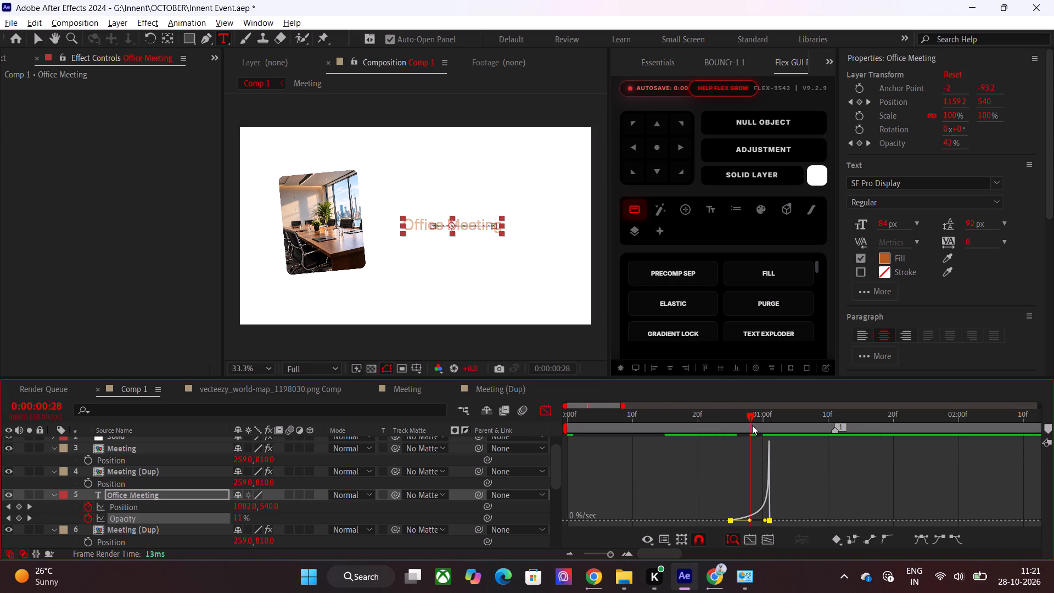
pyautogui.moveTo(752, 425); pyautogui.dragTo(714, 425)
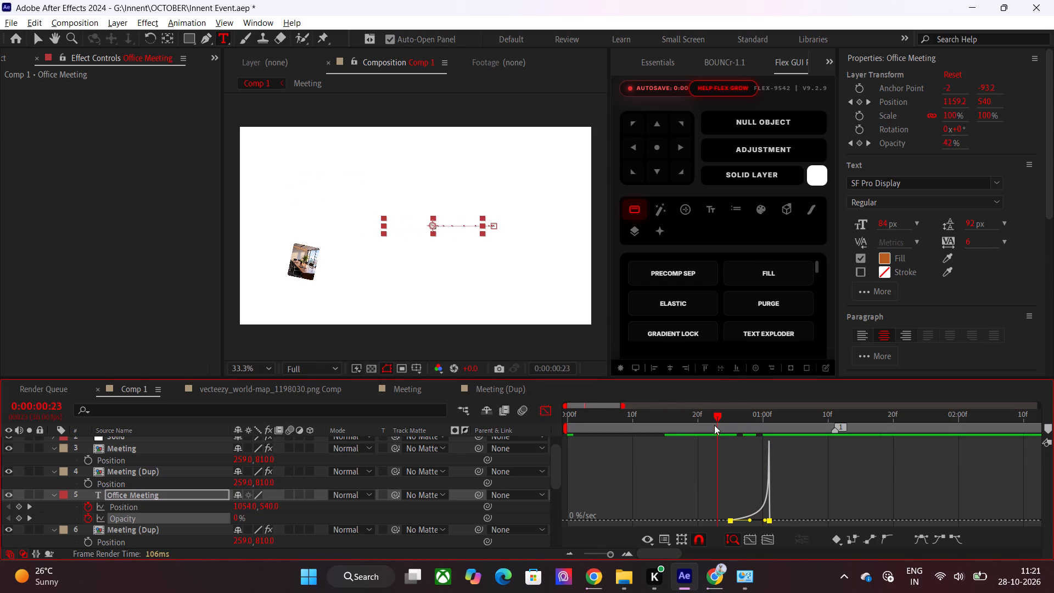
pyautogui.moveTo(714, 425); pyautogui.dragTo(687, 425)
pyautogui.press('space')
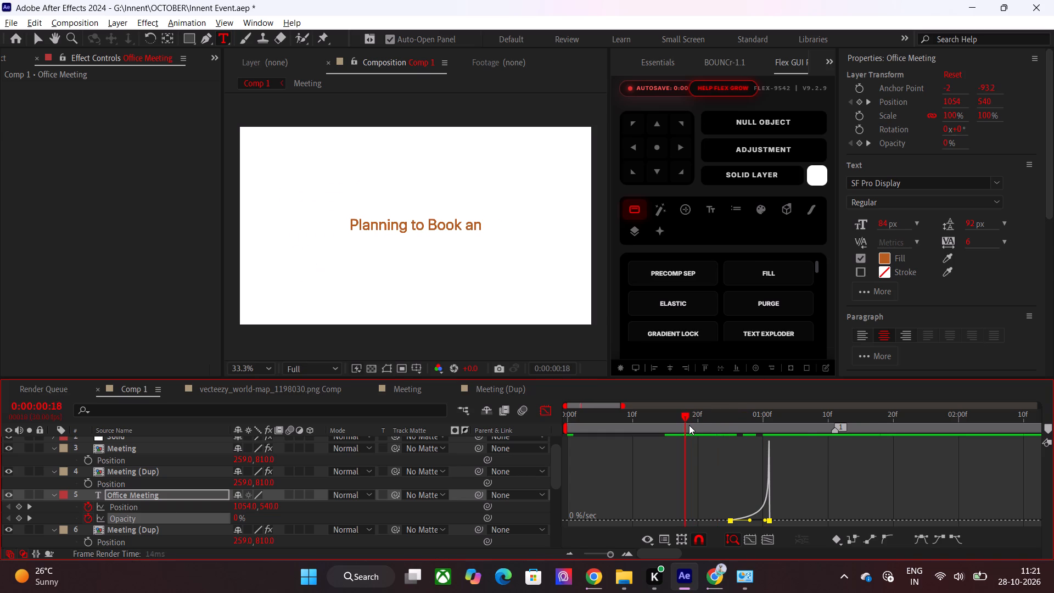
pyautogui.click(703, 425)
pyautogui.press('space')
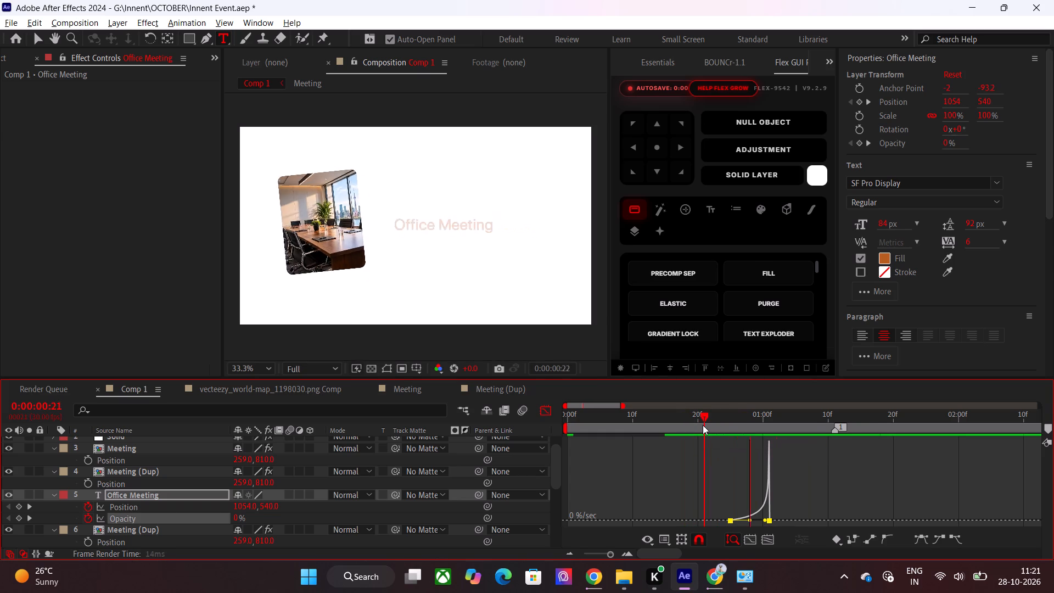
pyautogui.moveTo(703, 425); pyautogui.dragTo(777, 432)
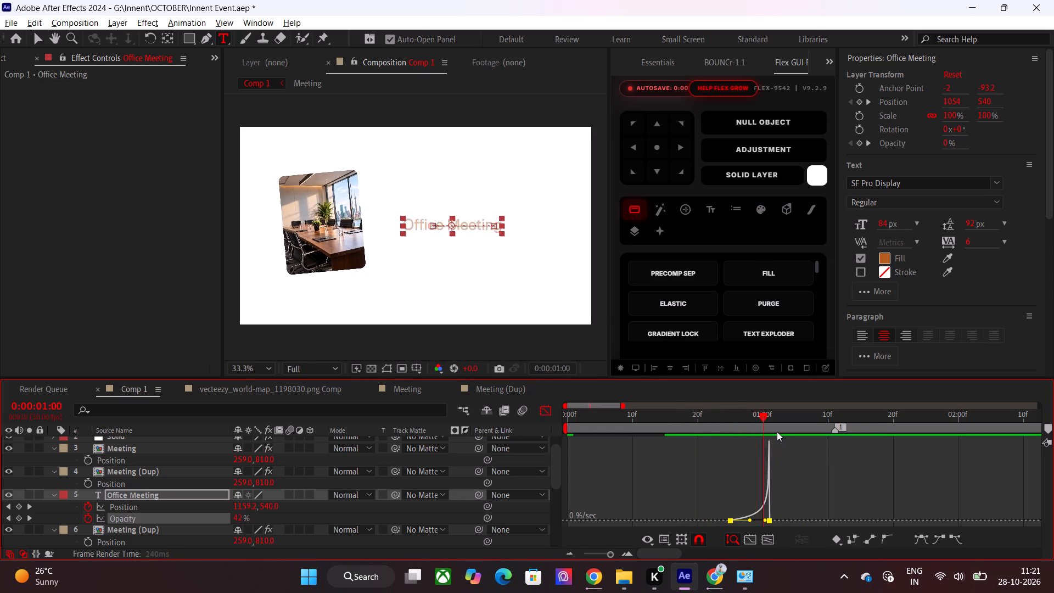
pyautogui.moveTo(777, 432); pyautogui.dragTo(713, 440)
pyautogui.press('space')
pyautogui.click(730, 423)
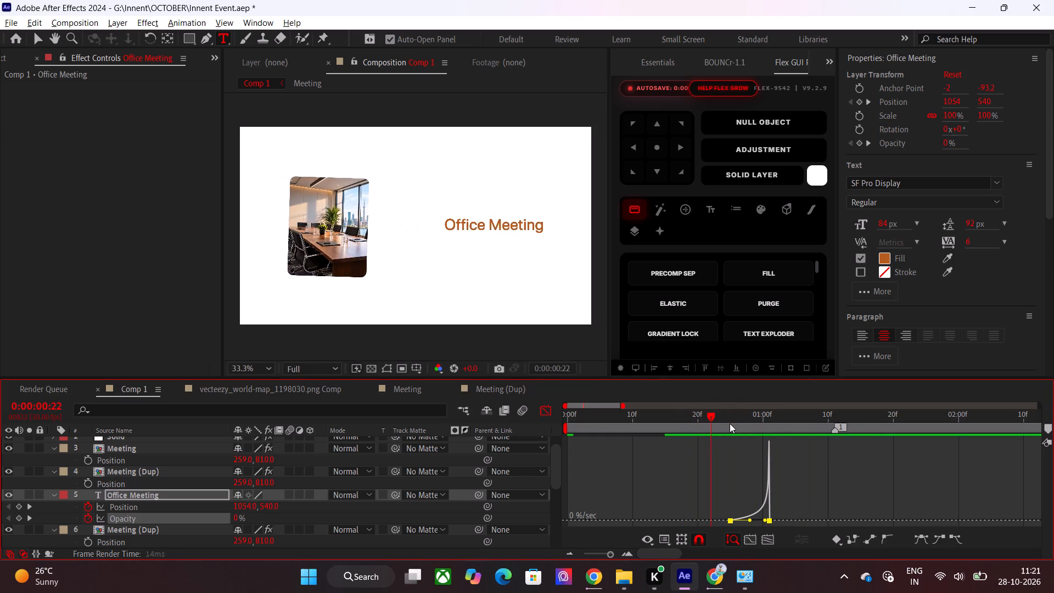
pyautogui.press('space')
pyautogui.moveTo(730, 423); pyautogui.dragTo(677, 432)
pyautogui.press('space')
pyautogui.moveTo(686, 433); pyautogui.dragTo(725, 443)
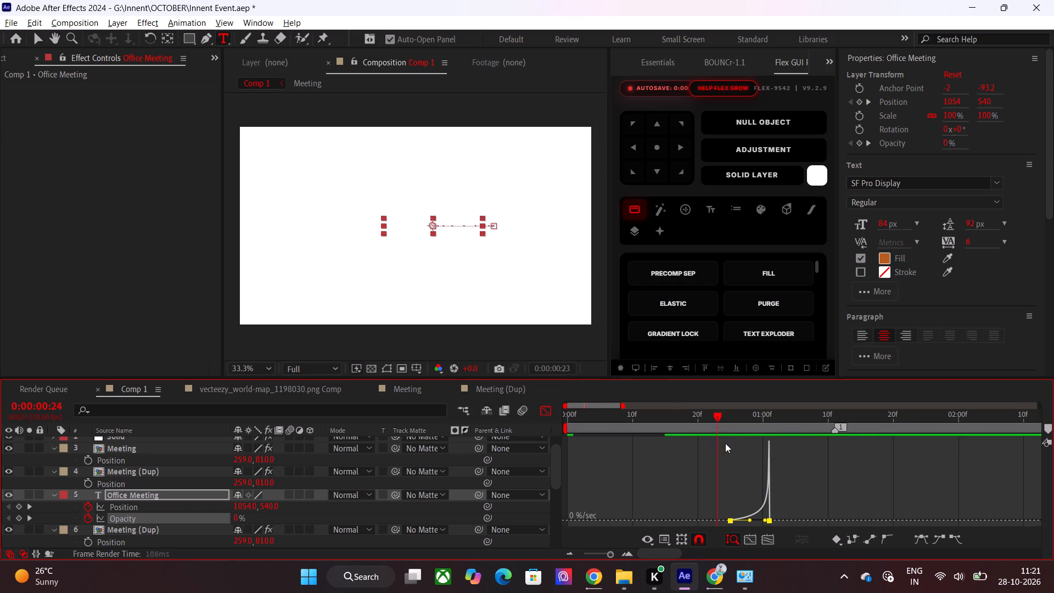
pyautogui.moveTo(725, 443); pyautogui.dragTo(777, 465)
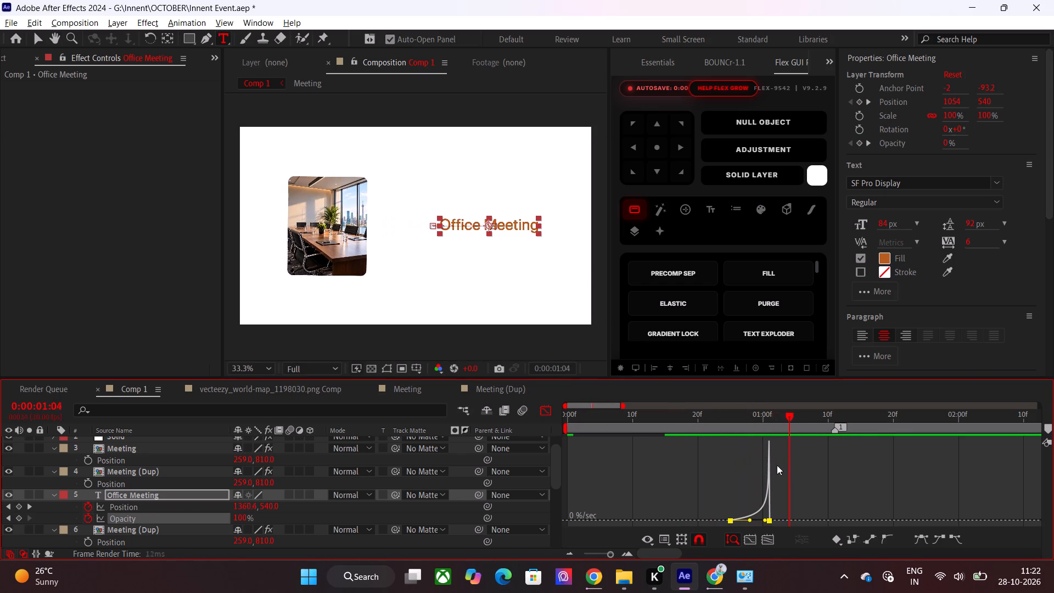
pyautogui.moveTo(777, 465); pyautogui.dragTo(691, 470)
pyautogui.press('space')
pyautogui.click(711, 409)
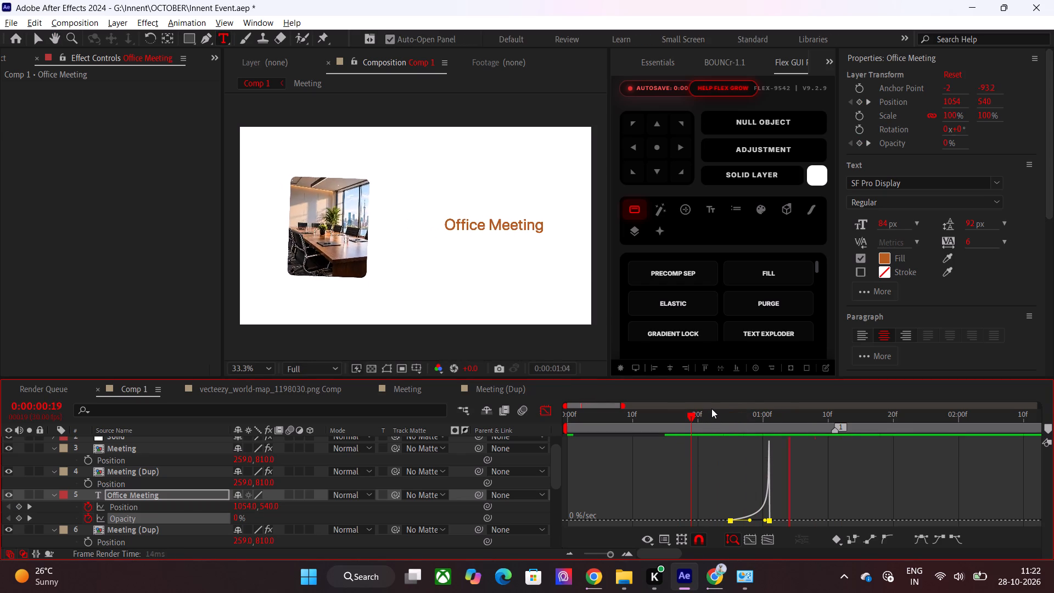
pyautogui.click(689, 409)
pyautogui.moveTo(702, 415); pyautogui.dragTo(675, 419)
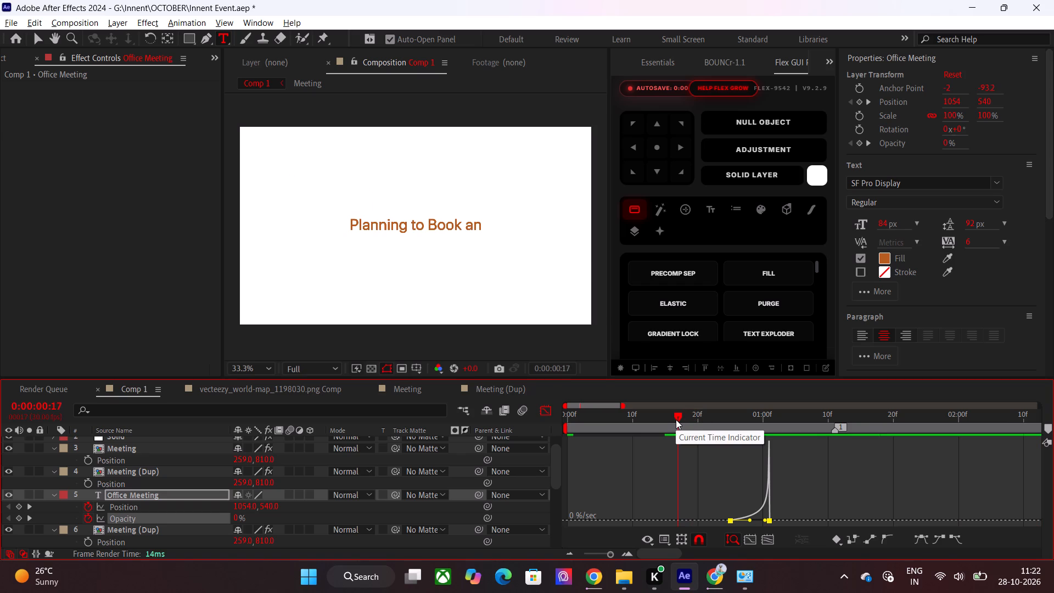
pyautogui.press('space')
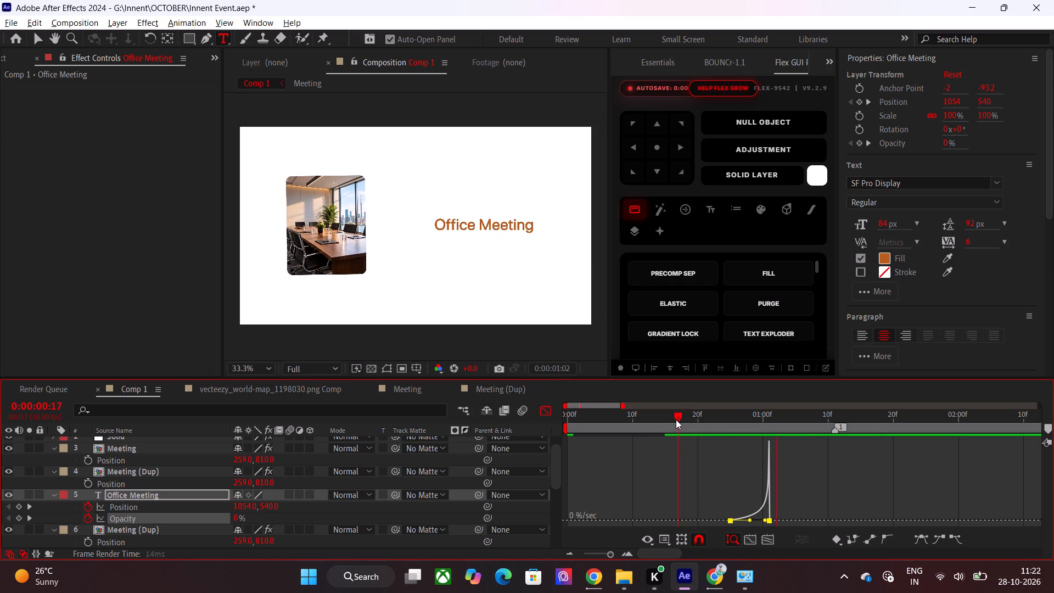
pyautogui.moveTo(676, 419); pyautogui.dragTo(691, 420)
pyautogui.press('space')
pyautogui.click(682, 420)
pyautogui.press('space')
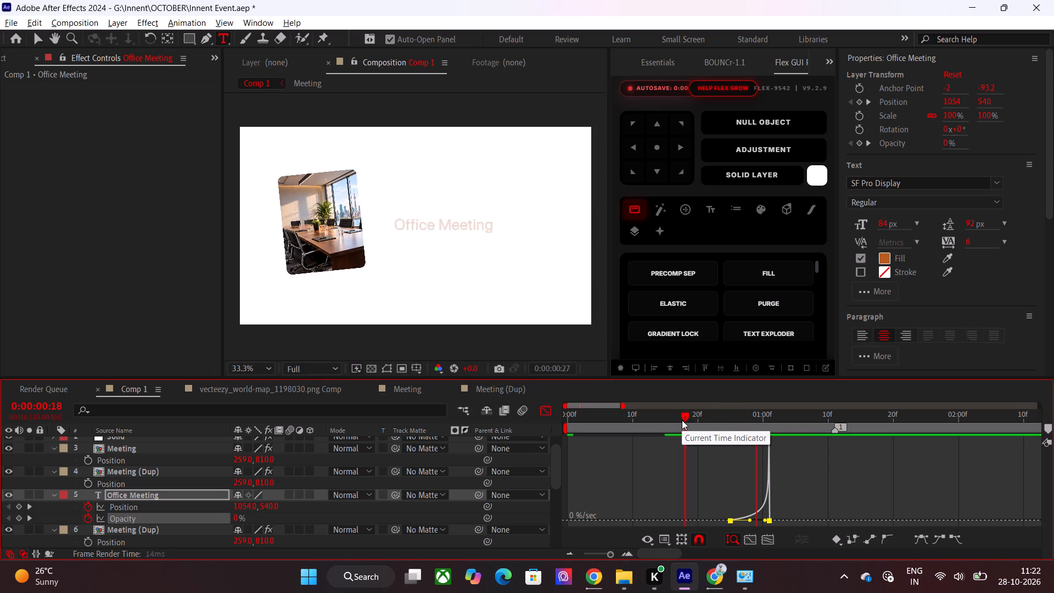
pyautogui.click(682, 420)
pyautogui.press('space')
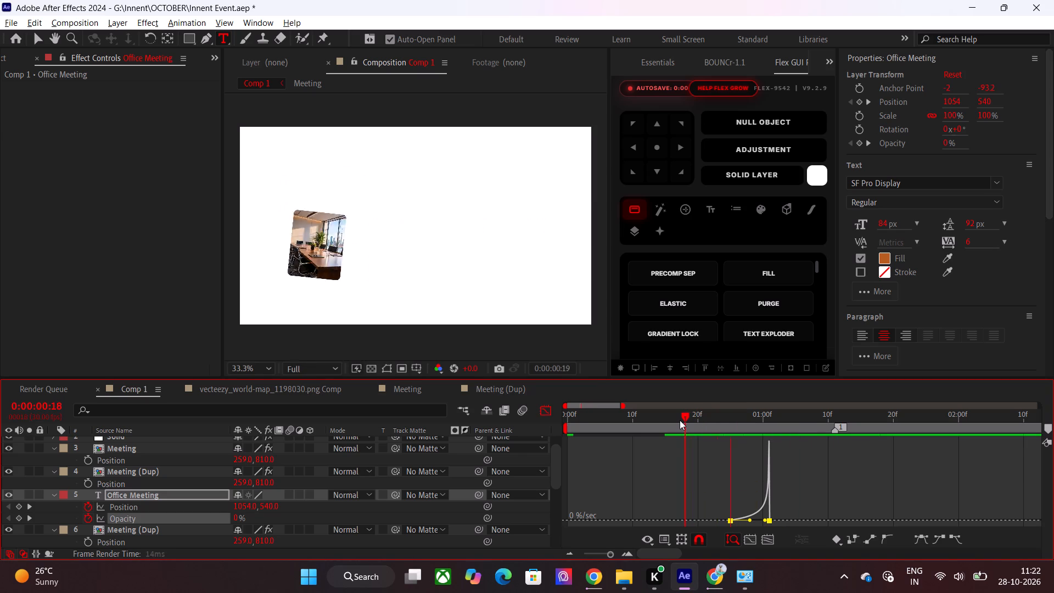
pyautogui.moveTo(680, 420); pyautogui.dragTo(759, 421)
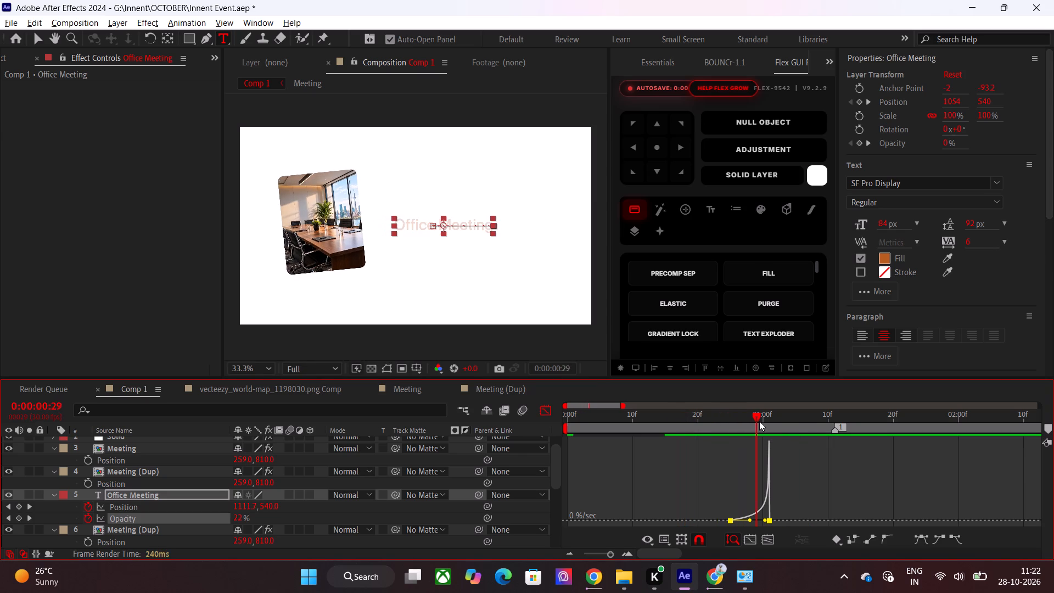
pyautogui.moveTo(759, 421); pyautogui.dragTo(747, 430)
# Stretch the Office Meeting text's fade-in by moving its second Opacity keyframe to about 0:00:01:04.
pyautogui.click(551, 416)
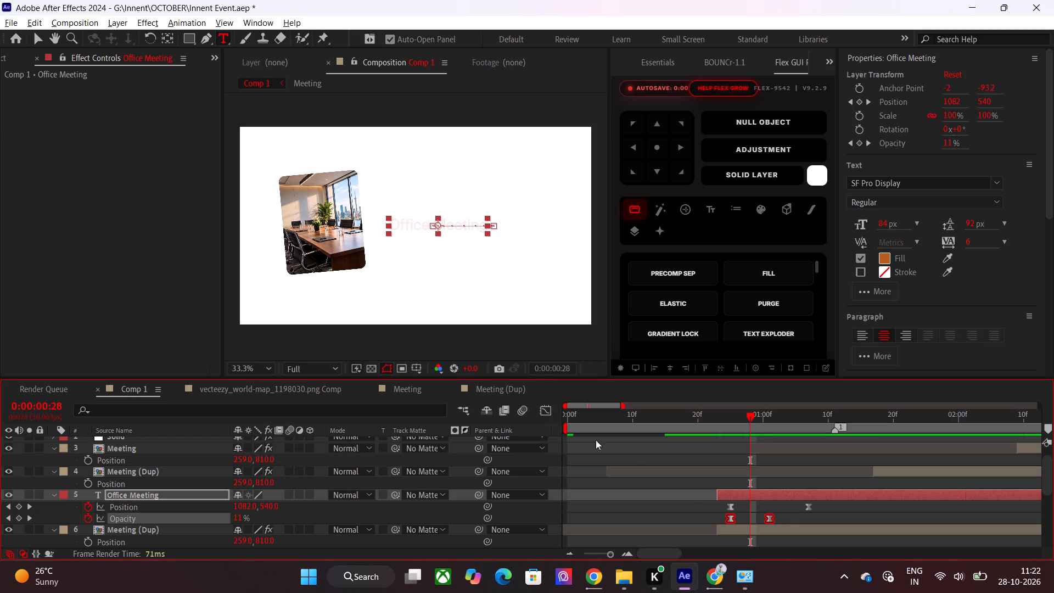
pyautogui.moveTo(787, 517); pyautogui.dragTo(719, 517)
pyautogui.moveTo(702, 512); pyautogui.dragTo(720, 527)
pyautogui.moveTo(708, 520); pyautogui.dragTo(760, 520)
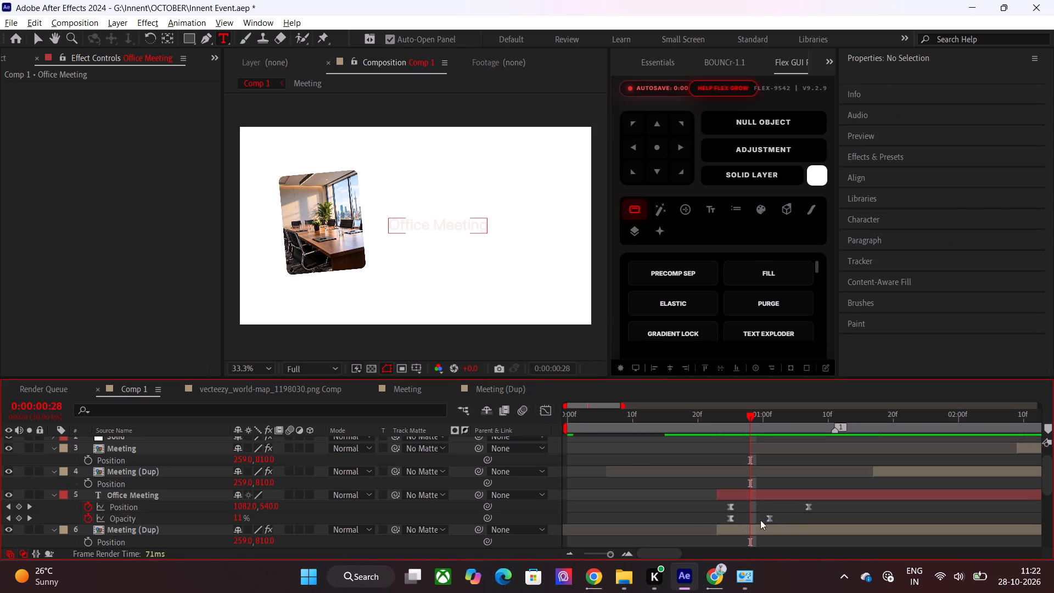
pyautogui.moveTo(760, 520); pyautogui.dragTo(774, 520)
pyautogui.moveTo(701, 518); pyautogui.dragTo(785, 520)
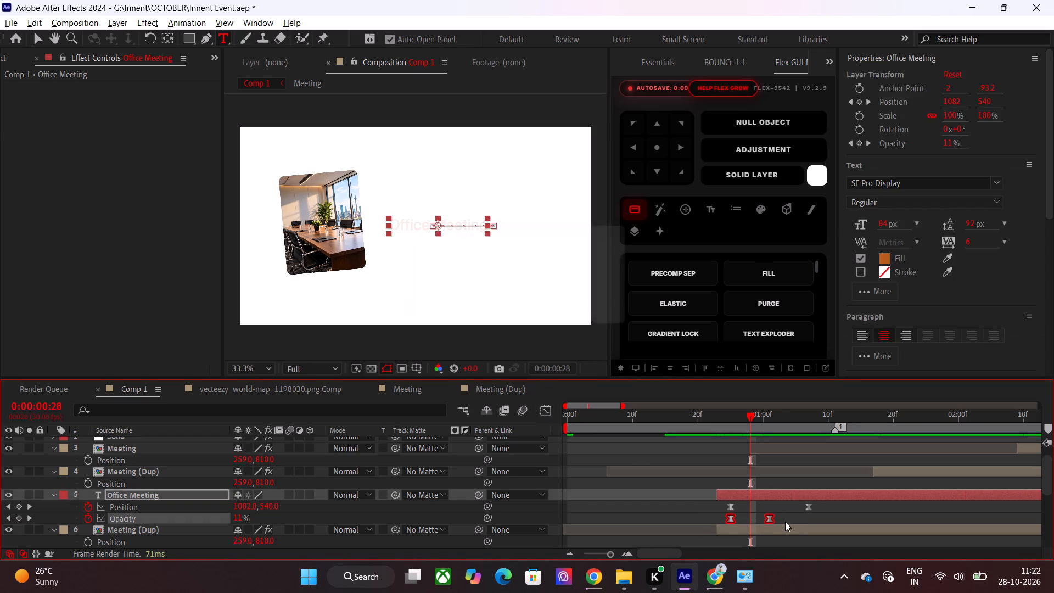
pyautogui.keyDown('alt'); pyautogui.moveTo(772, 517); pyautogui.dragTo(794, 517); pyautogui.keyUp('alt')
pyautogui.click(676, 512)
# Preview the lengthened Office Meeting fade-in from about 0:00:00:24.
pyautogui.press('space')
pyautogui.moveTo(736, 423); pyautogui.dragTo(716, 427)
pyautogui.press('space')
pyautogui.click(722, 428)
pyautogui.press('space')
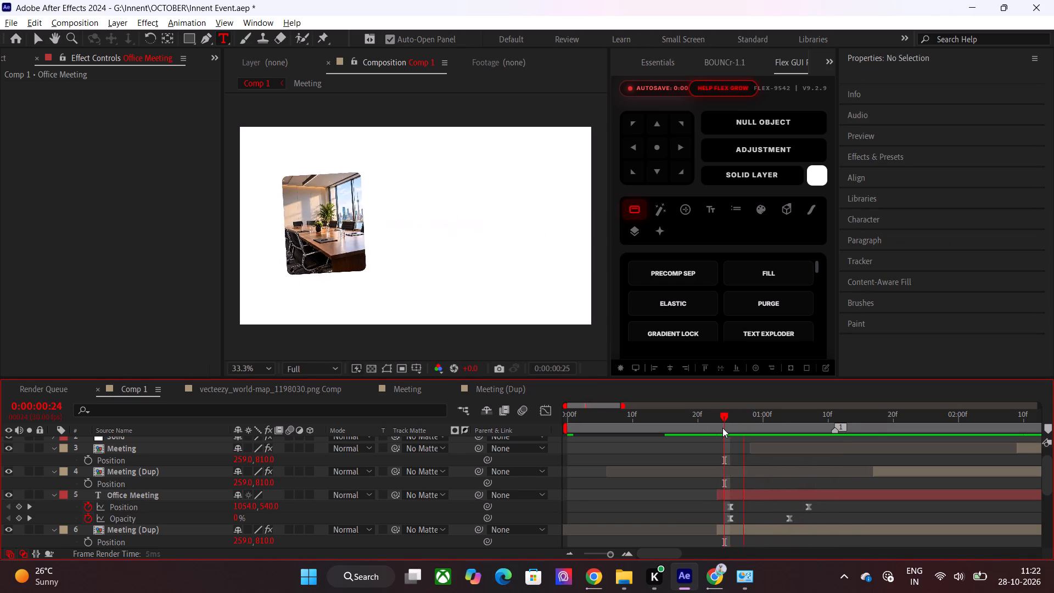
pyautogui.moveTo(722, 428); pyautogui.dragTo(737, 432)
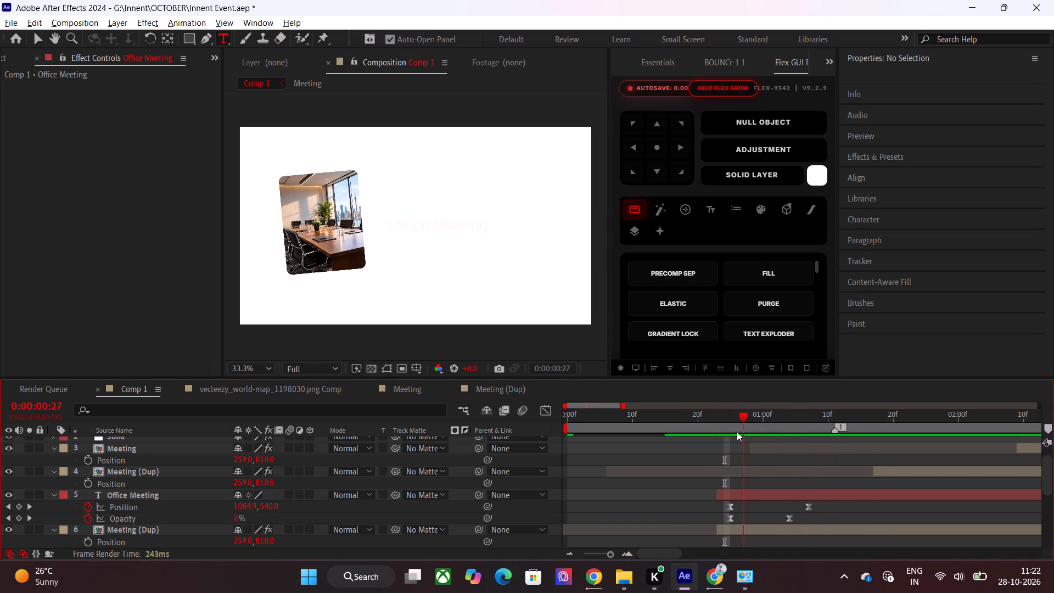
pyautogui.moveTo(737, 432); pyautogui.dragTo(733, 432)
pyautogui.press('space')
# Add a 100% Opacity keyframe to the Office Meeting text at 0:00:01:12.
pyautogui.moveTo(743, 421); pyautogui.dragTo(783, 421)
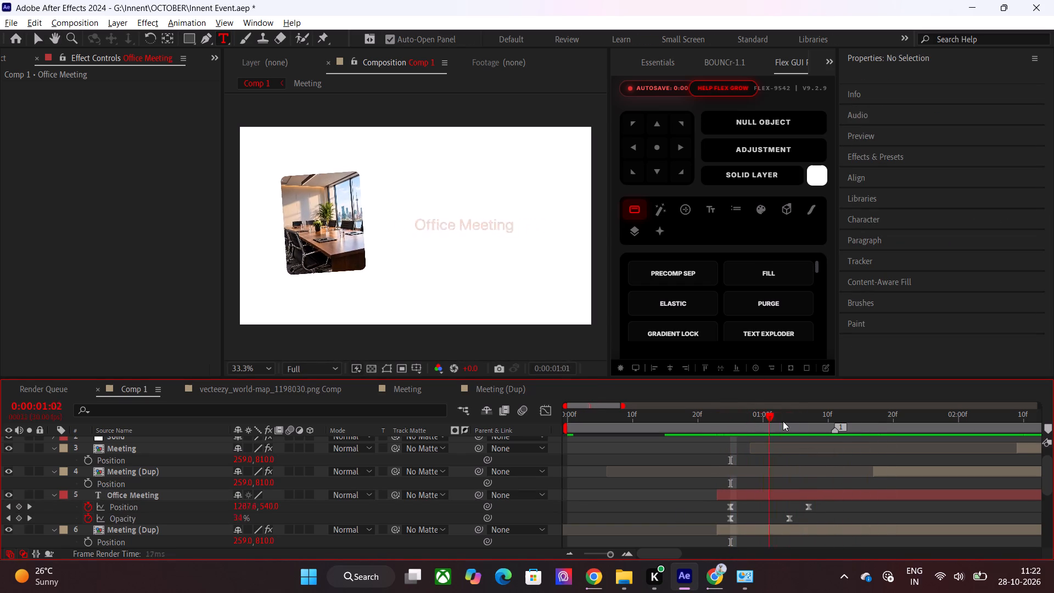
pyautogui.moveTo(783, 421); pyautogui.dragTo(868, 430)
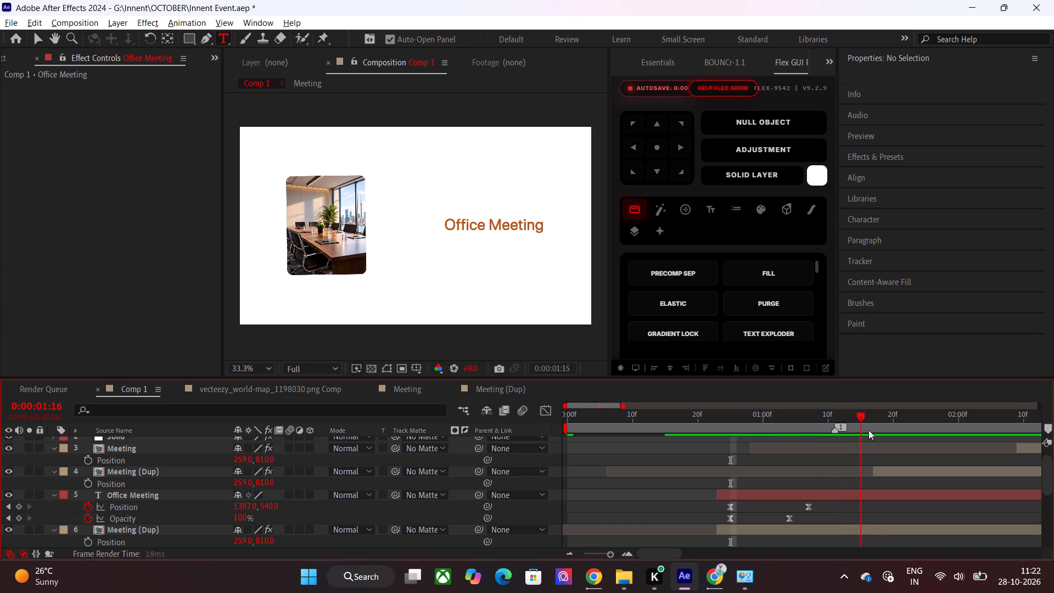
pyautogui.moveTo(868, 430); pyautogui.dragTo(876, 430)
pyautogui.moveTo(856, 409); pyautogui.dragTo(849, 413)
pyautogui.moveTo(861, 418); pyautogui.dragTo(834, 423)
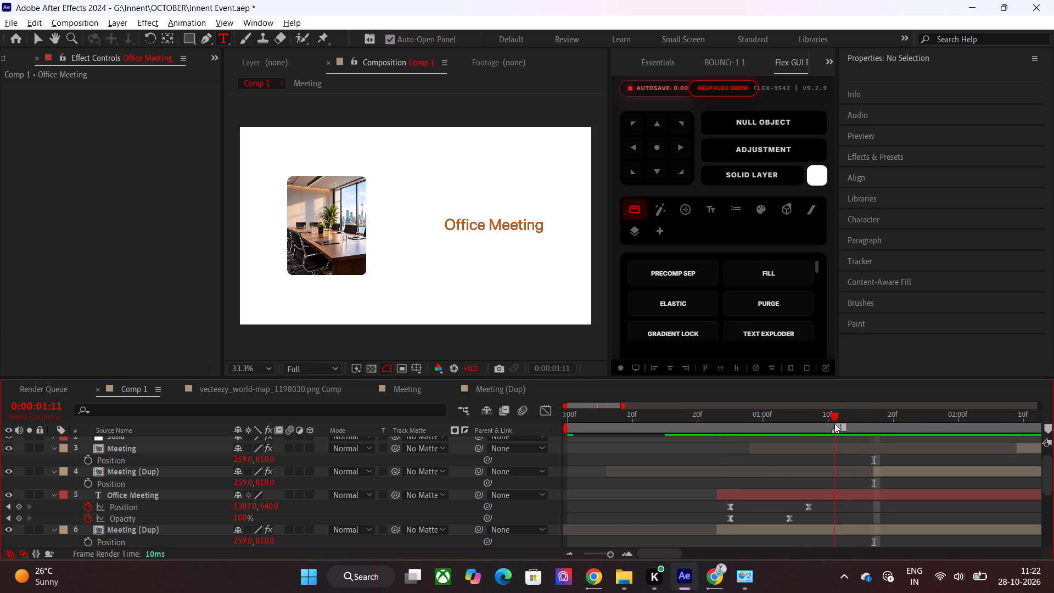
pyautogui.moveTo(834, 423); pyautogui.dragTo(842, 423)
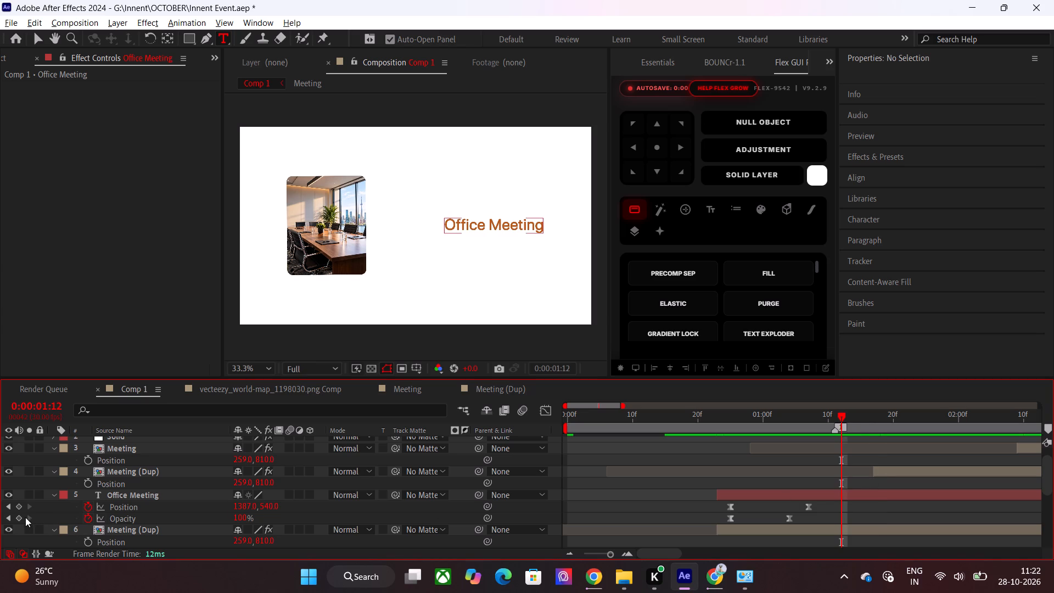
pyautogui.click(25, 517)
pyautogui.click(18, 516)
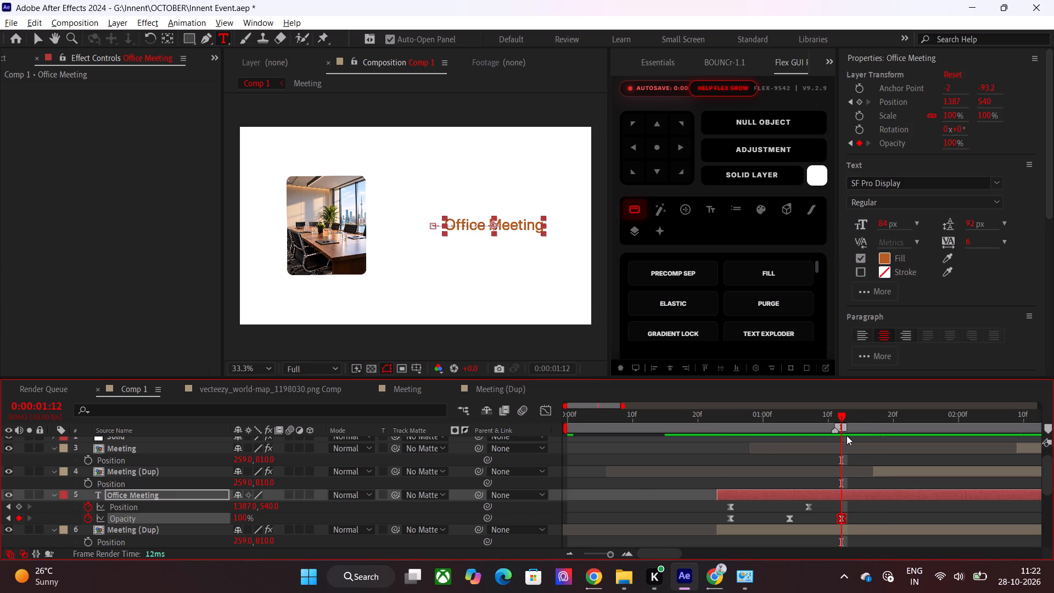
# Set the Office Meeting text's Opacity to 0% at 0:00:01:17 for the fade-out.
pyautogui.moveTo(850, 426); pyautogui.dragTo(869, 426)
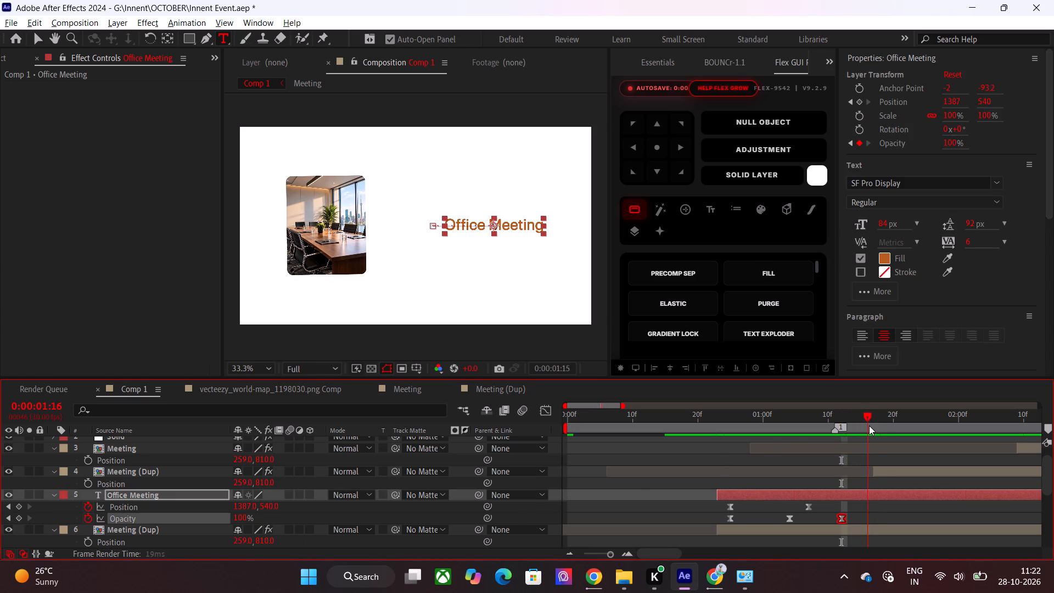
pyautogui.moveTo(869, 426); pyautogui.dragTo(871, 426)
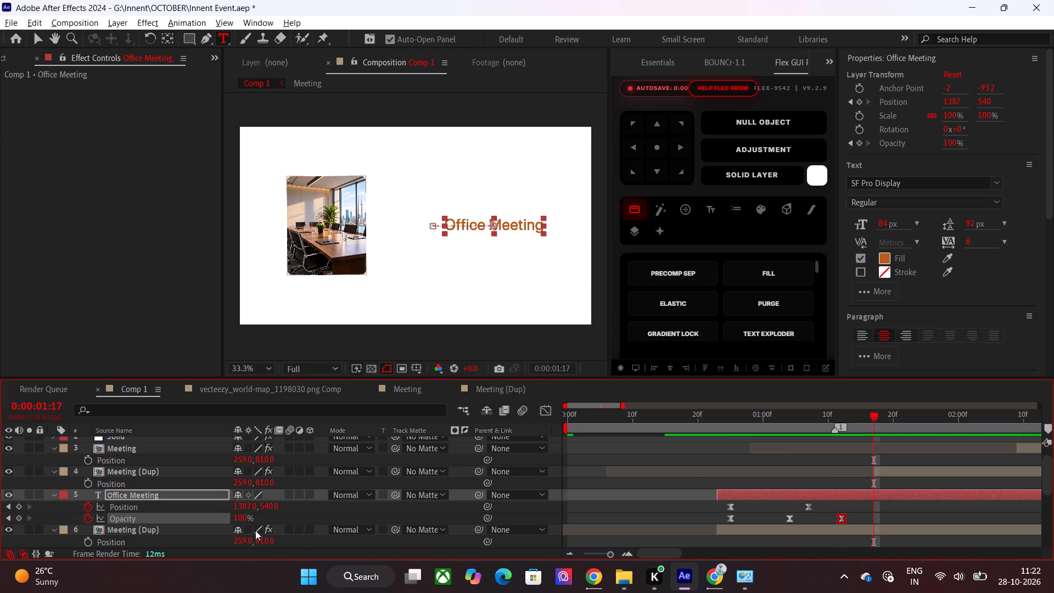
pyautogui.moveTo(242, 514); pyautogui.dragTo(0, 517)
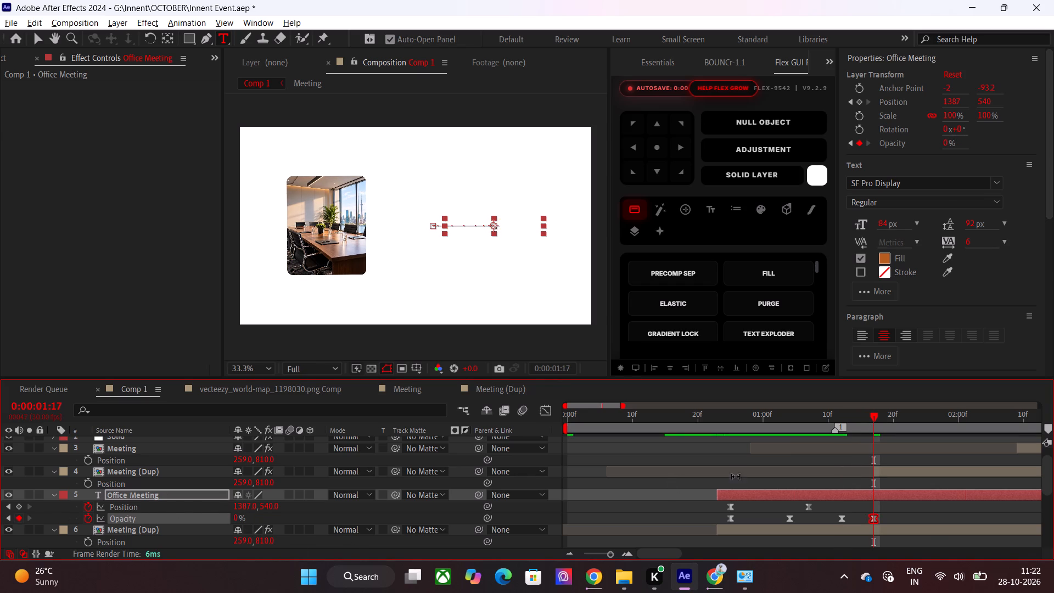
# Shorten the Office Meeting text's fade-out by moving its third Opacity keyframe to about 0:00:01:14, and preview the result.
pyautogui.moveTo(856, 423); pyautogui.dragTo(720, 423)
pyautogui.press('space')
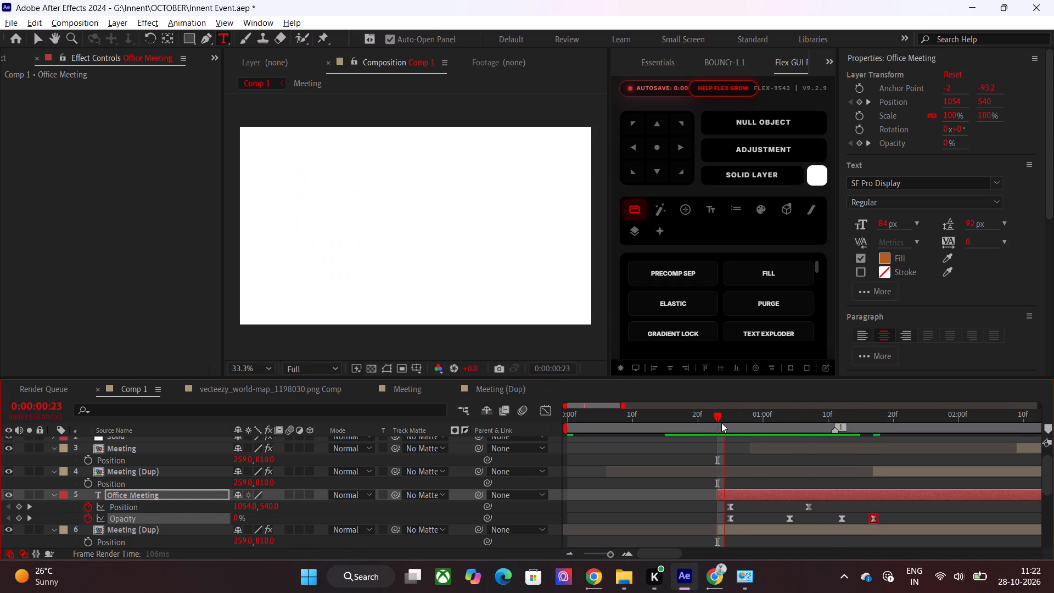
pyautogui.moveTo(866, 424); pyautogui.dragTo(823, 426)
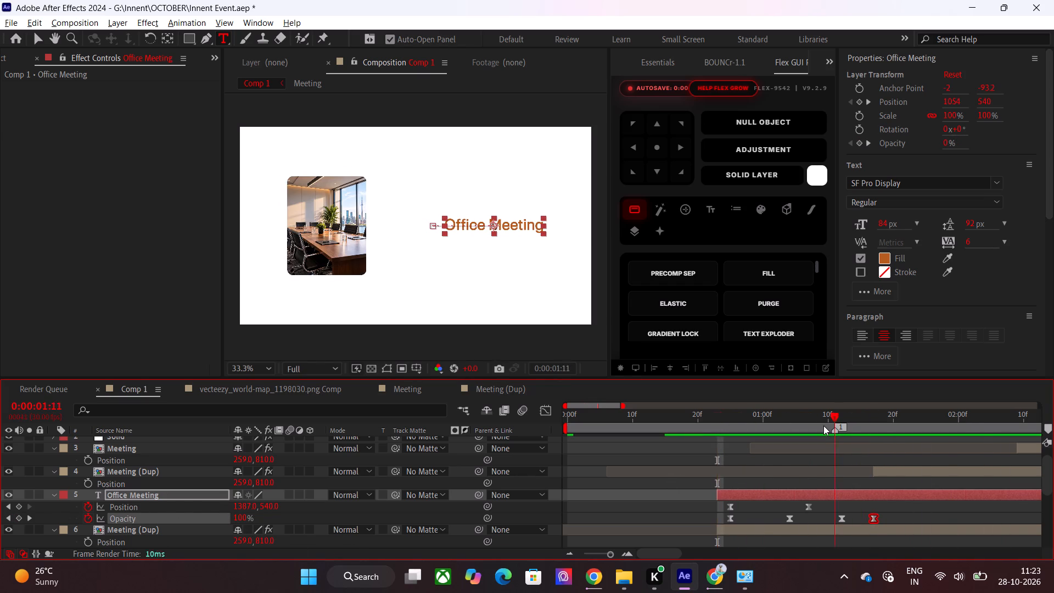
pyautogui.moveTo(823, 426); pyautogui.dragTo(823, 426)
pyautogui.moveTo(840, 521); pyautogui.dragTo(850, 521)
pyautogui.moveTo(791, 420); pyautogui.dragTo(727, 431)
pyautogui.press('space')
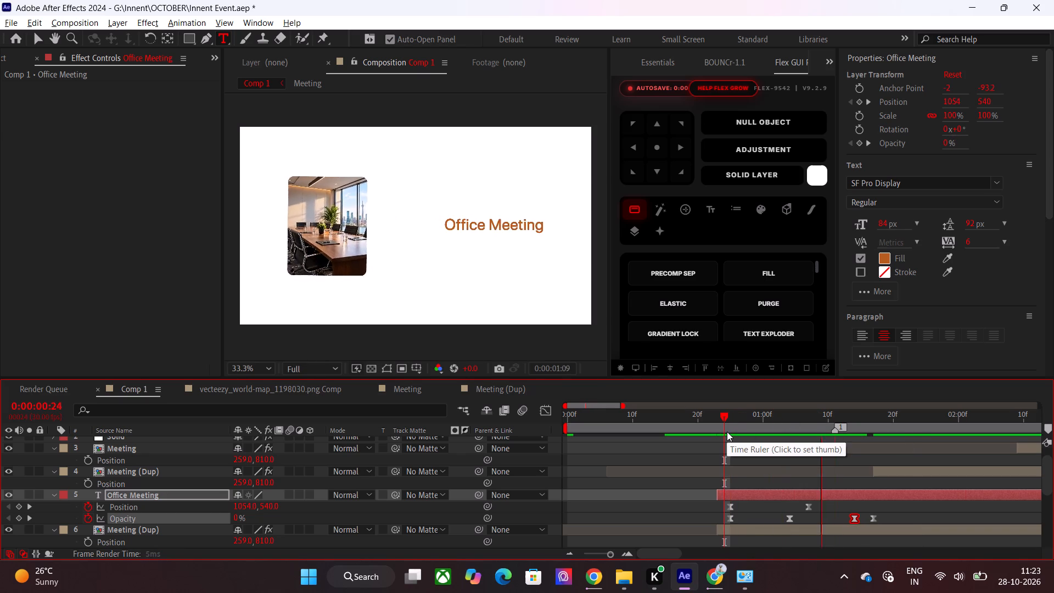
pyautogui.click(727, 432)
# Compress the Office Meeting text's entrance, ending its Position move at about 0:00:01:04 and its fade-in at about 0:00:01:02, and preview it.
pyautogui.moveTo(709, 504); pyautogui.dragTo(786, 519)
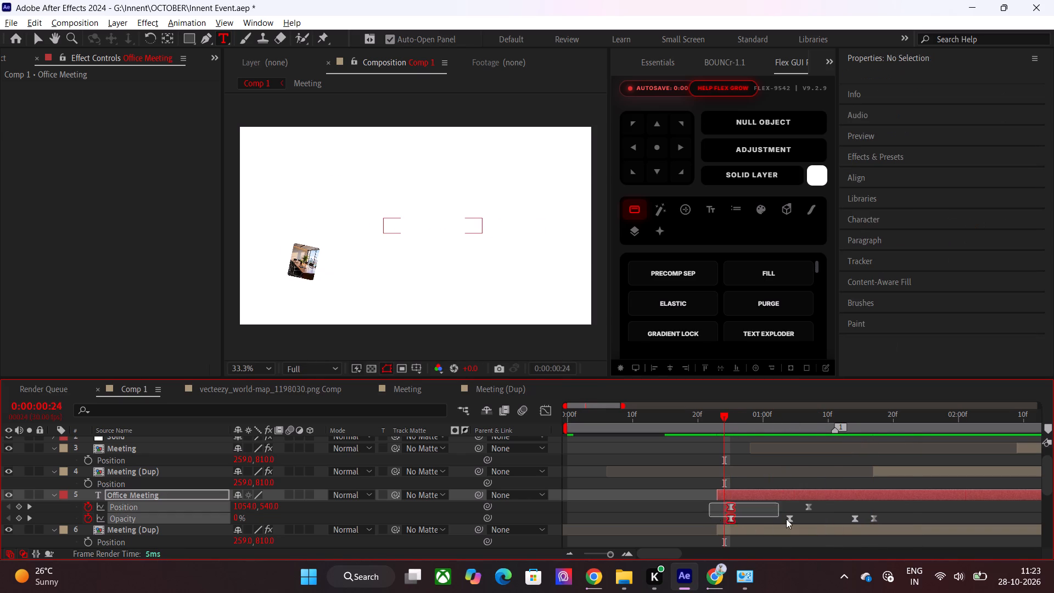
pyautogui.moveTo(786, 519); pyautogui.dragTo(830, 524)
pyautogui.keyDown('alt'); pyautogui.moveTo(811, 506); pyautogui.dragTo(789, 508); pyautogui.keyUp('alt')
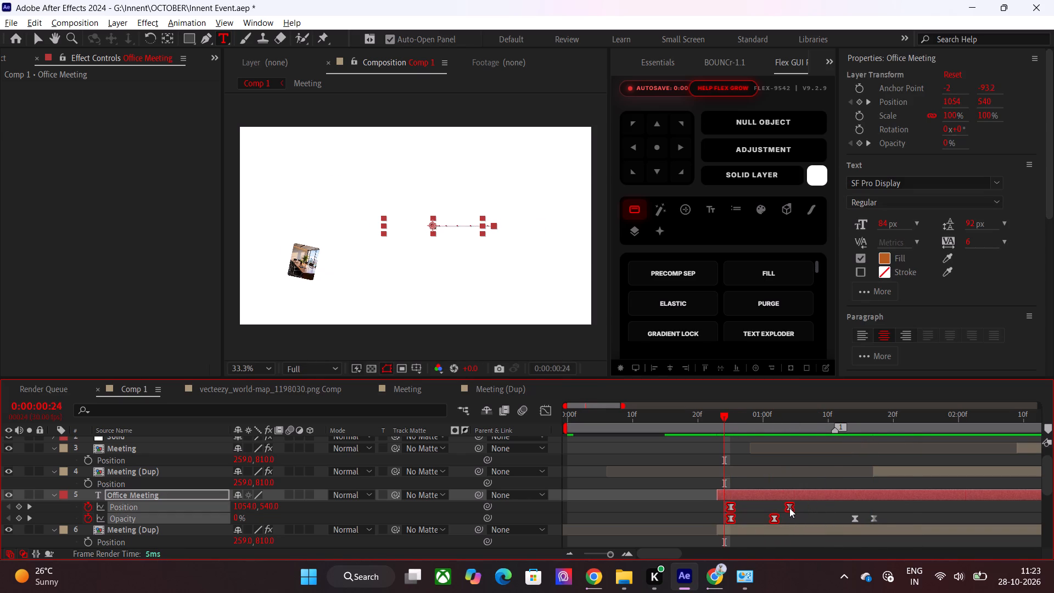
pyautogui.keyDown('alt'); pyautogui.moveTo(789, 508); pyautogui.dragTo(788, 508); pyautogui.keyUp('alt')
pyautogui.click(803, 517)
pyautogui.press('space')
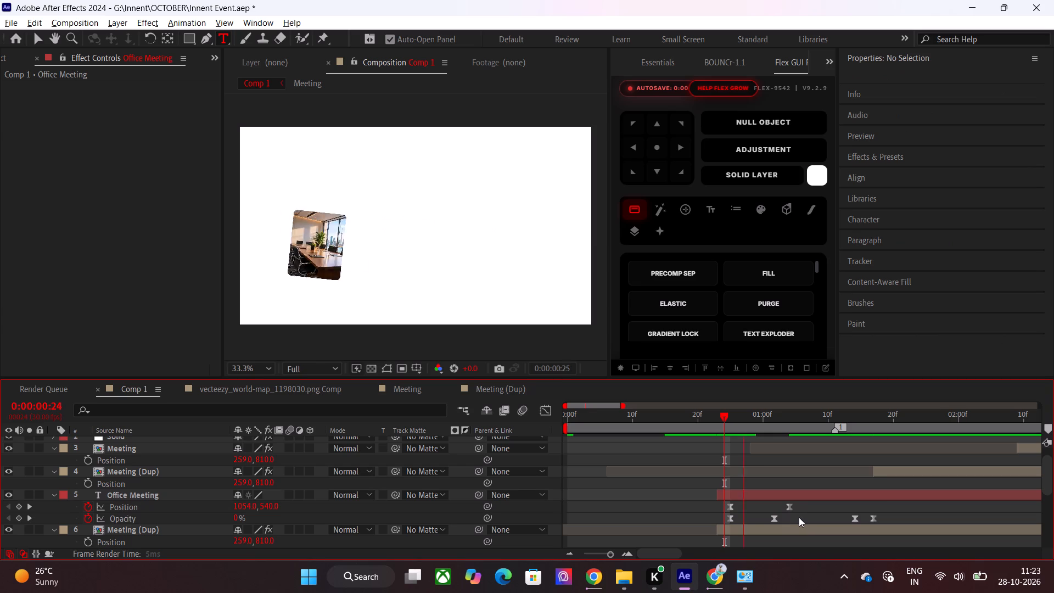
pyautogui.moveTo(737, 427); pyautogui.dragTo(706, 427)
pyautogui.press('space')
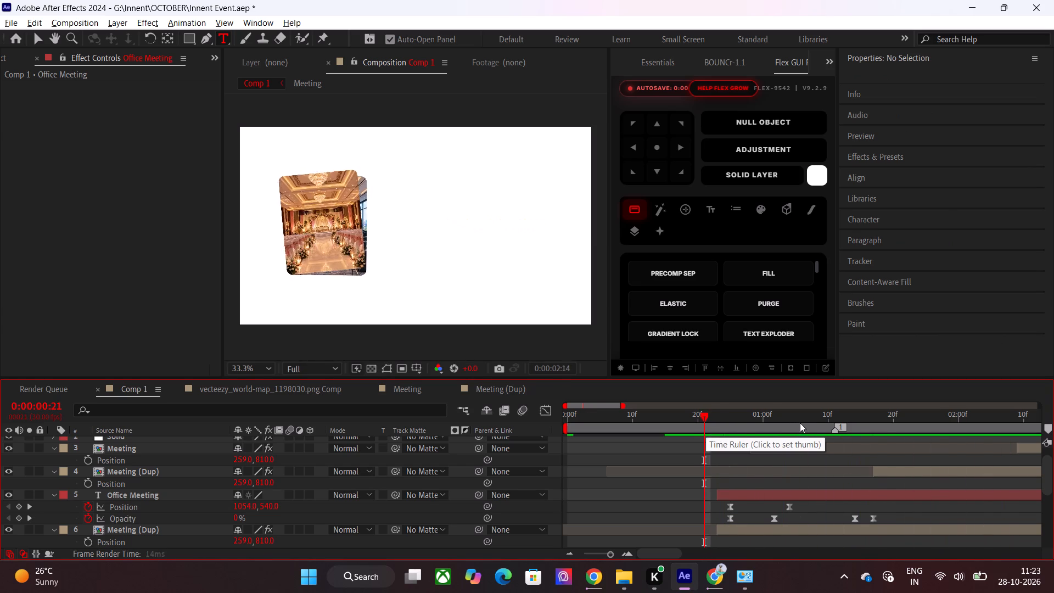
# Duplicate the Office Meeting text layer, place the copy above the upper Meeting (Dup) layer, and start it at 0:00:01:17.
pyautogui.moveTo(798, 423); pyautogui.dragTo(845, 429)
pyautogui.moveTo(862, 419); pyautogui.dragTo(863, 419)
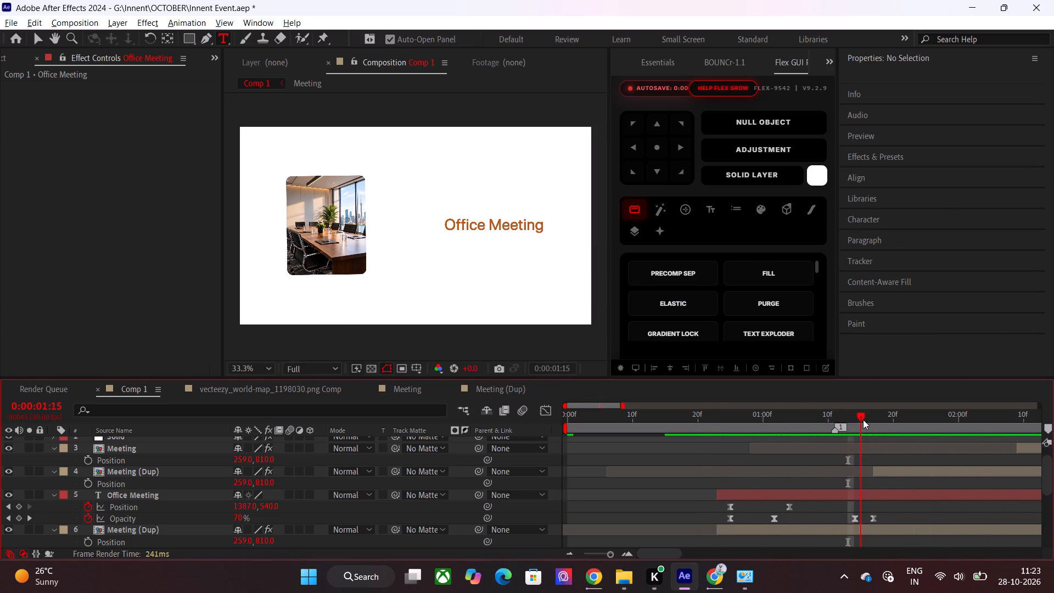
pyautogui.moveTo(863, 419); pyautogui.dragTo(876, 419)
pyautogui.click(869, 500)
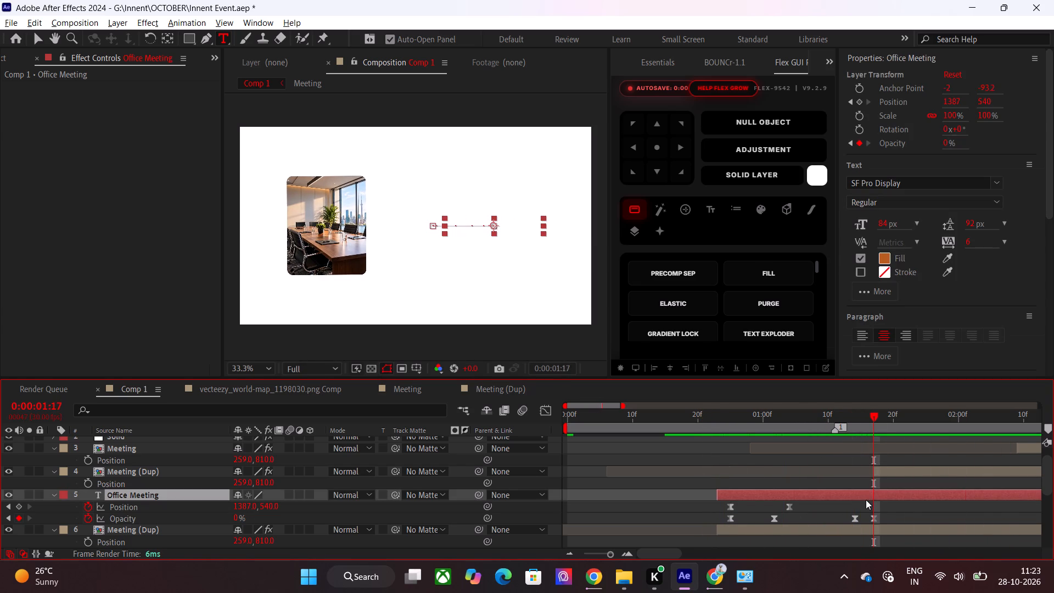
pyautogui.hotkey('ctrl', 'd')
pyautogui.moveTo(207, 494); pyautogui.dragTo(226, 465)
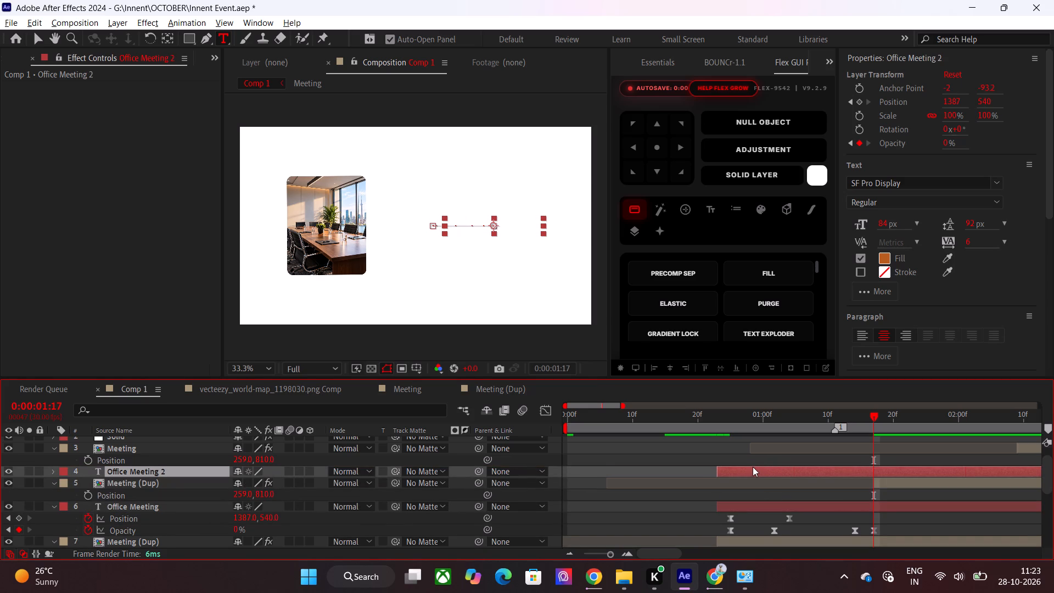
pyautogui.moveTo(750, 467); pyautogui.dragTo(904, 468)
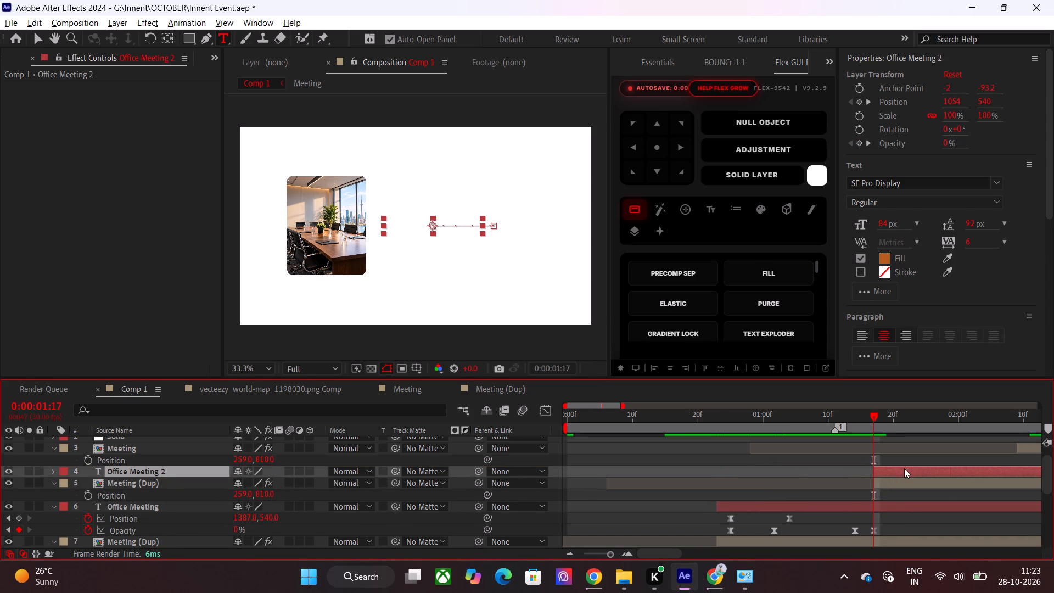
# Shift all Position and Opacity keyframes of the duplicated text earlier so the first ones align with 0:00:01:17.
pyautogui.press('u')
pyautogui.moveTo(672, 552); pyautogui.dragTo(708, 552)
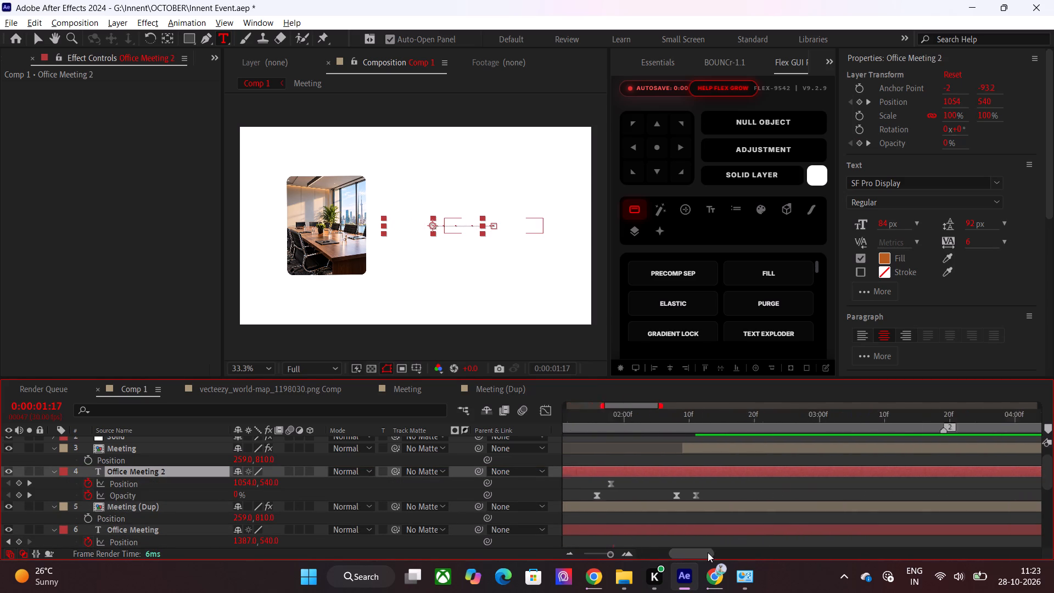
pyautogui.moveTo(708, 552); pyautogui.dragTo(694, 555)
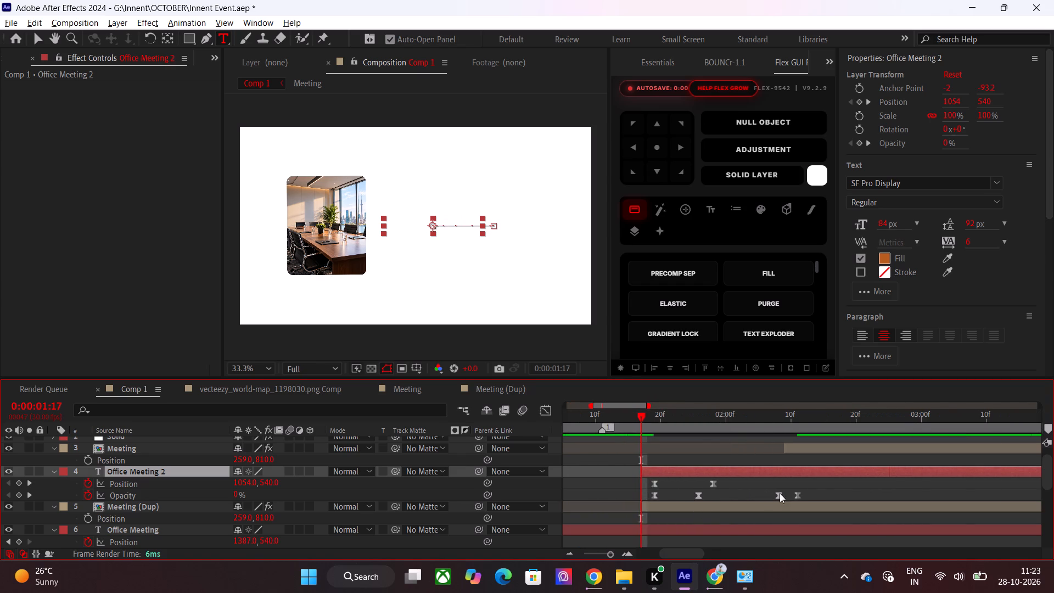
pyautogui.moveTo(823, 479); pyautogui.dragTo(638, 497)
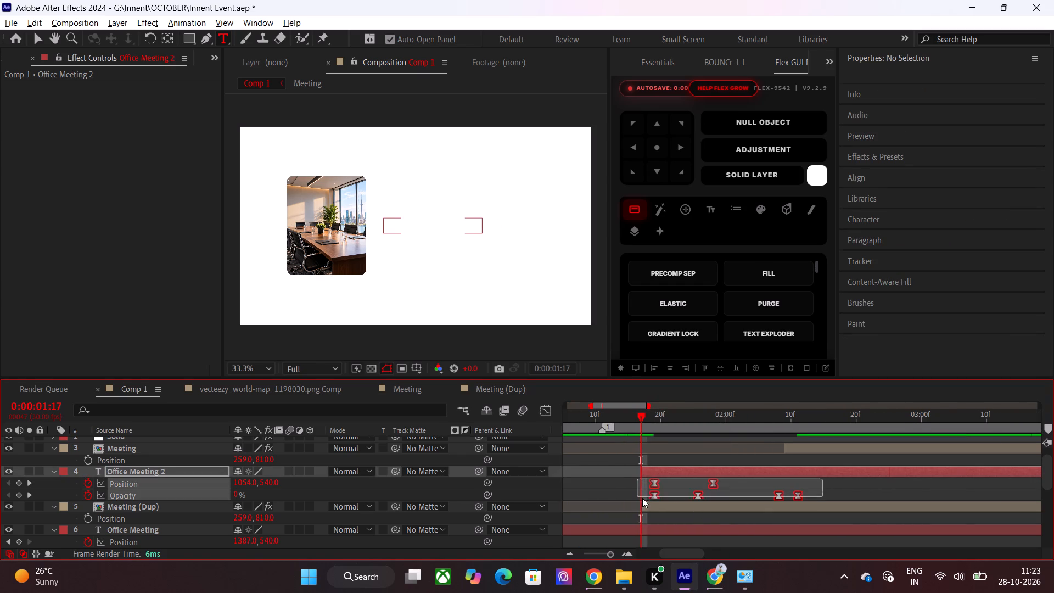
pyautogui.moveTo(656, 482); pyautogui.dragTo(646, 484)
pyautogui.click(623, 488)
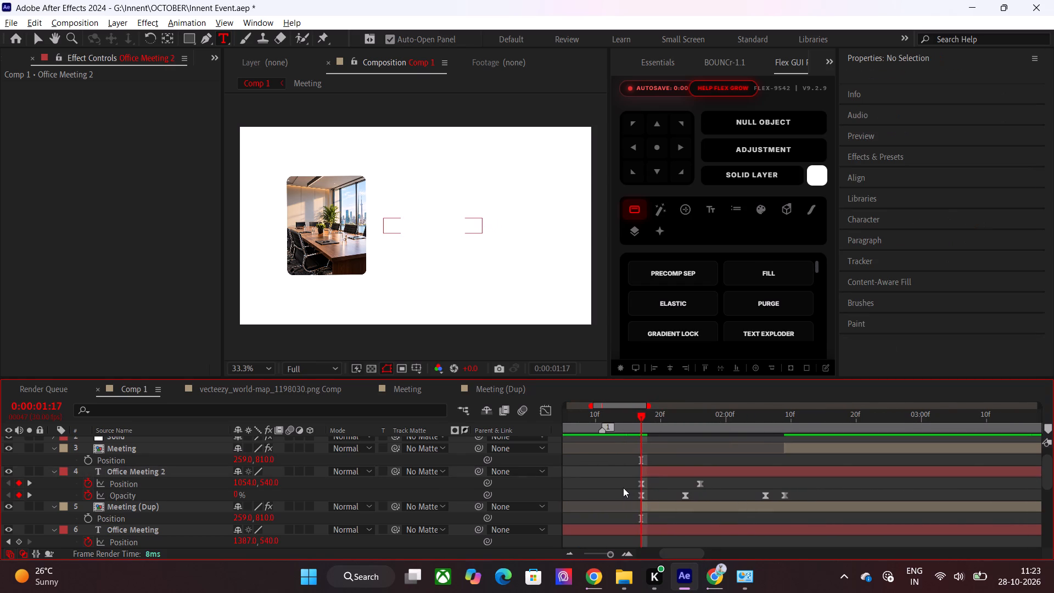
# Replace the duplicated text's wording with "Conference".
pyautogui.moveTo(679, 417); pyautogui.dragTo(690, 418)
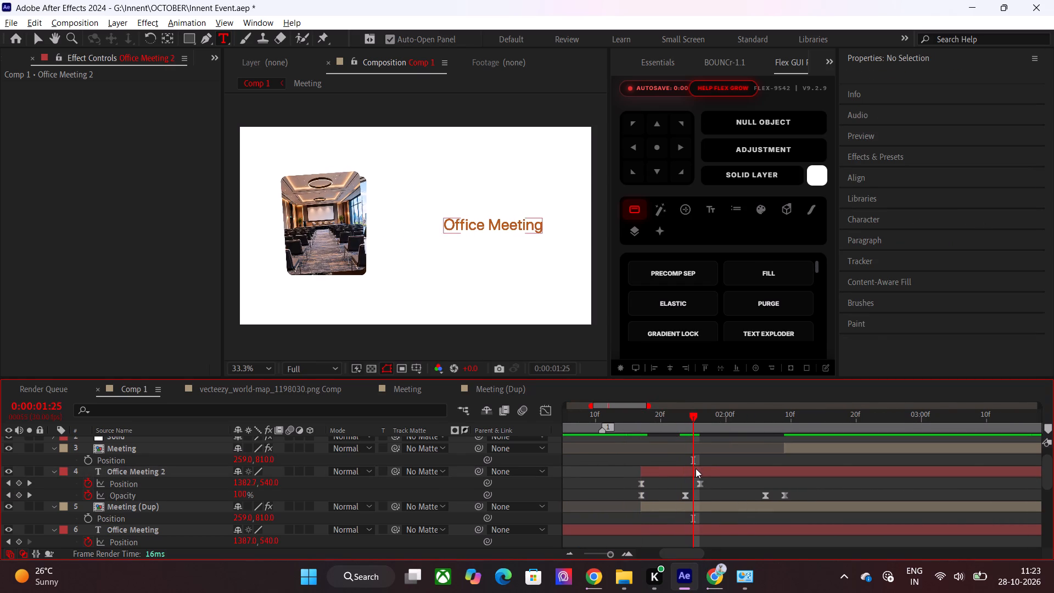
pyautogui.doubleClick(696, 468)
pyautogui.write('Confrte')
pyautogui.press('BackSpace')
pyautogui.press('BackSpace')
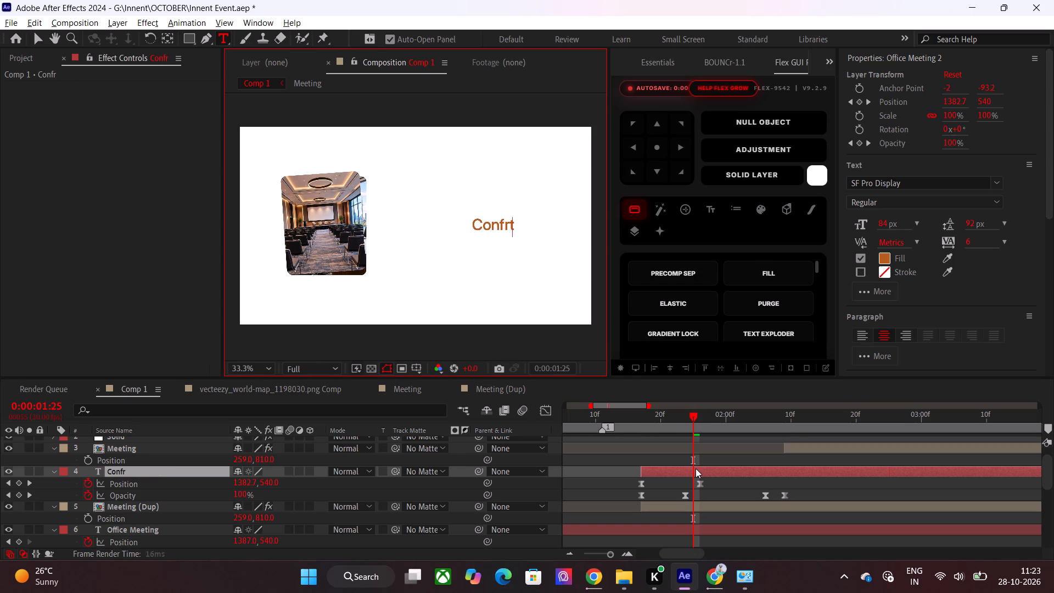
pyautogui.press('BackSpace')
pyautogui.write('erence')
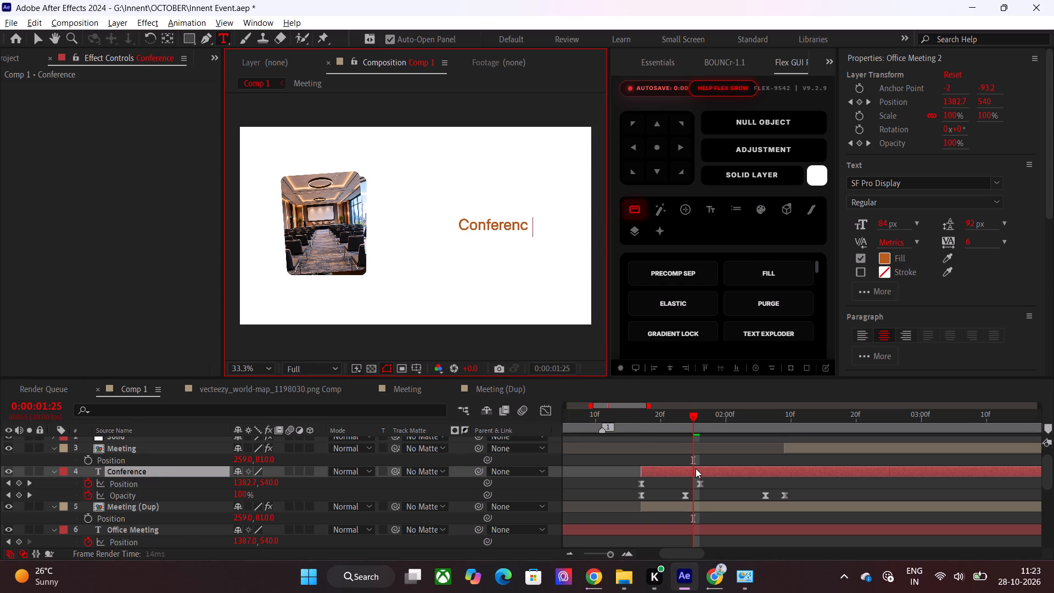
pyautogui.click(679, 455)
# Preview both text animations with the meeting images from the composition's start and again from about 0:00:00:21.
pyautogui.moveTo(668, 425); pyautogui.dragTo(653, 425)
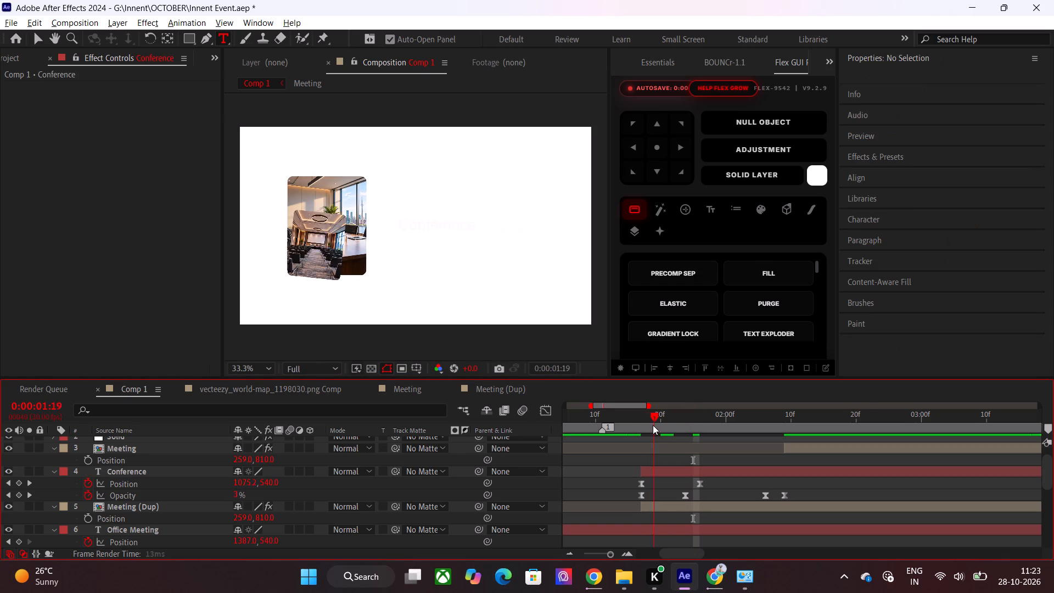
pyautogui.moveTo(653, 425); pyautogui.dragTo(557, 432)
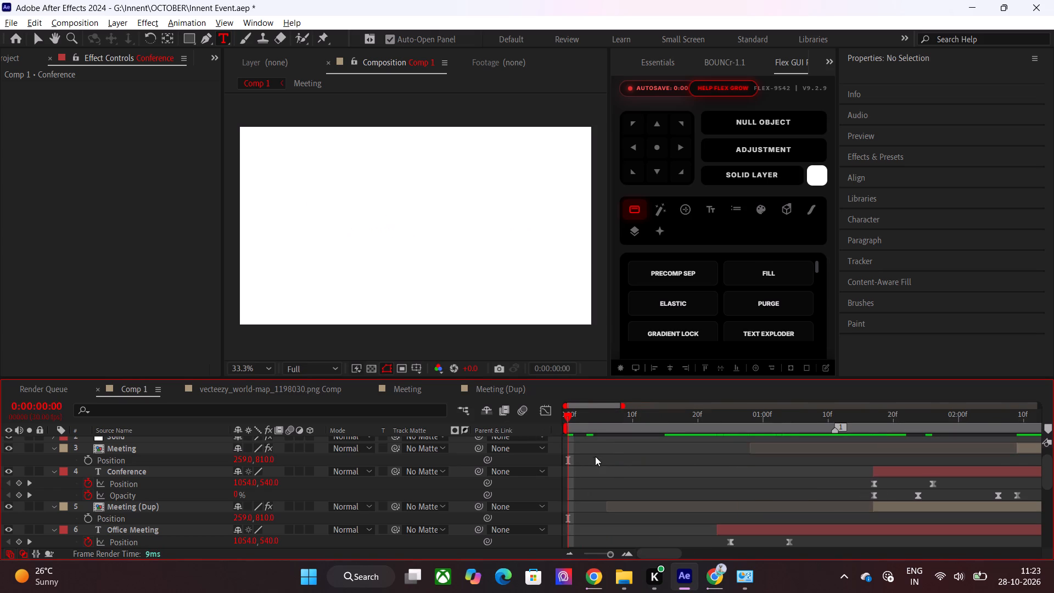
pyautogui.press('space')
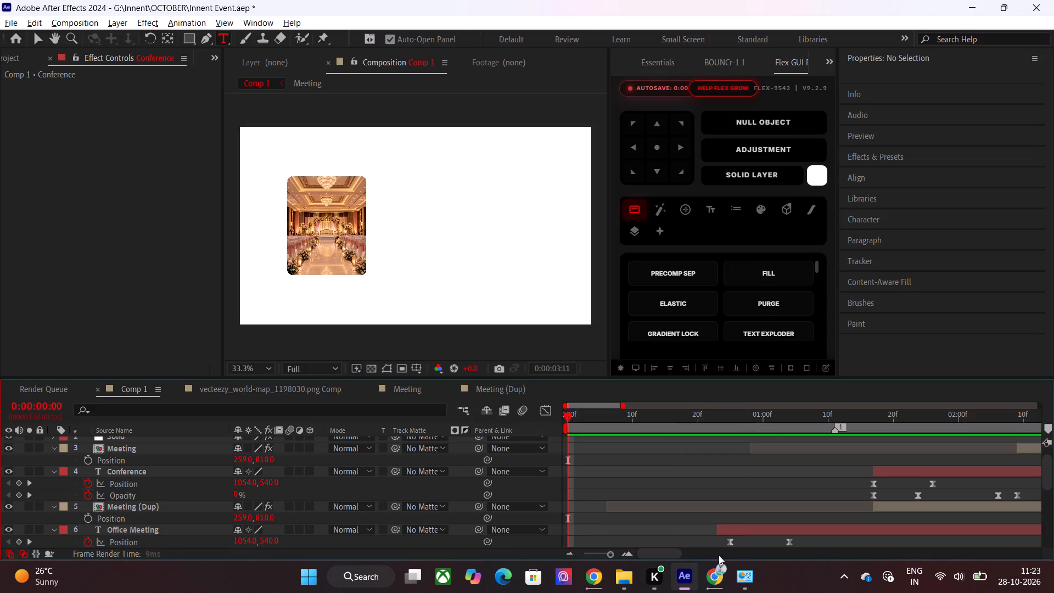
pyautogui.moveTo(766, 427); pyautogui.dragTo(946, 427)
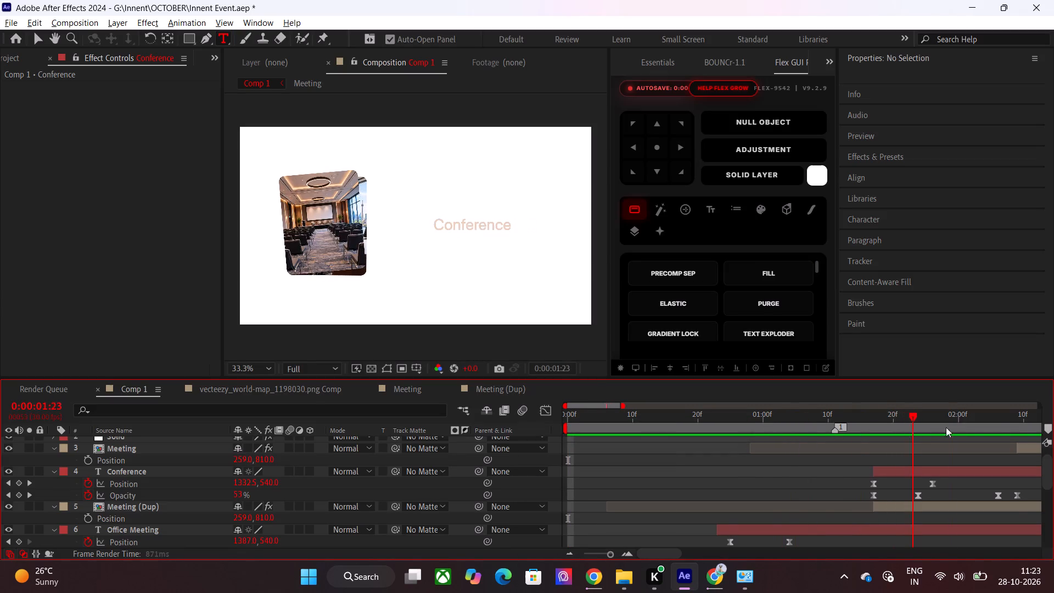
pyautogui.moveTo(946, 427); pyautogui.dragTo(707, 454)
pyautogui.press('space')
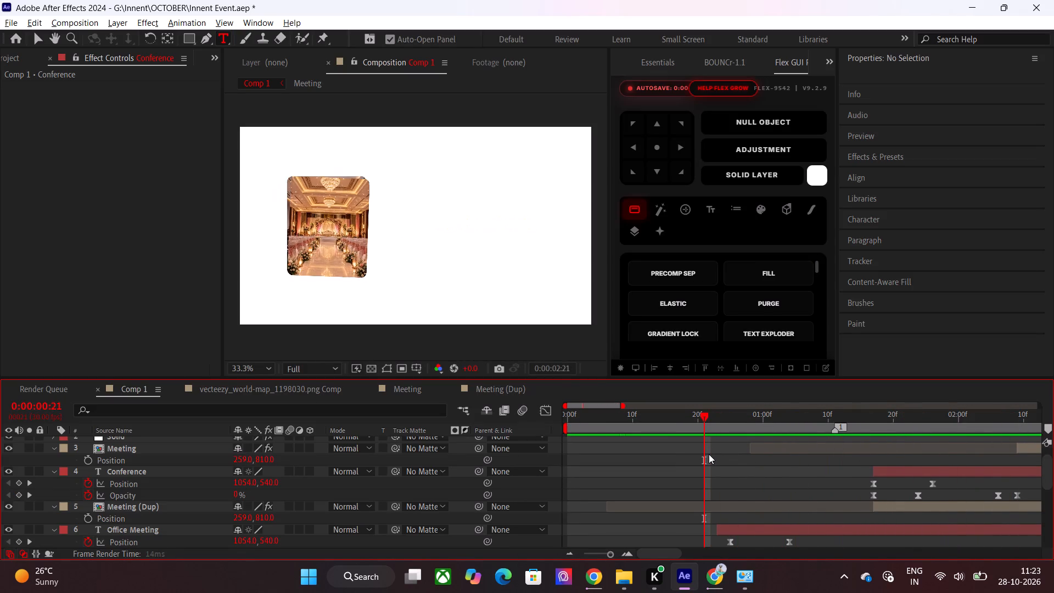
# Duplicate the Conference text layer, place the copy directly above the top Meeting layer, and start it at 0:00:02:09.
pyautogui.moveTo(874, 422); pyautogui.dragTo(874, 462)
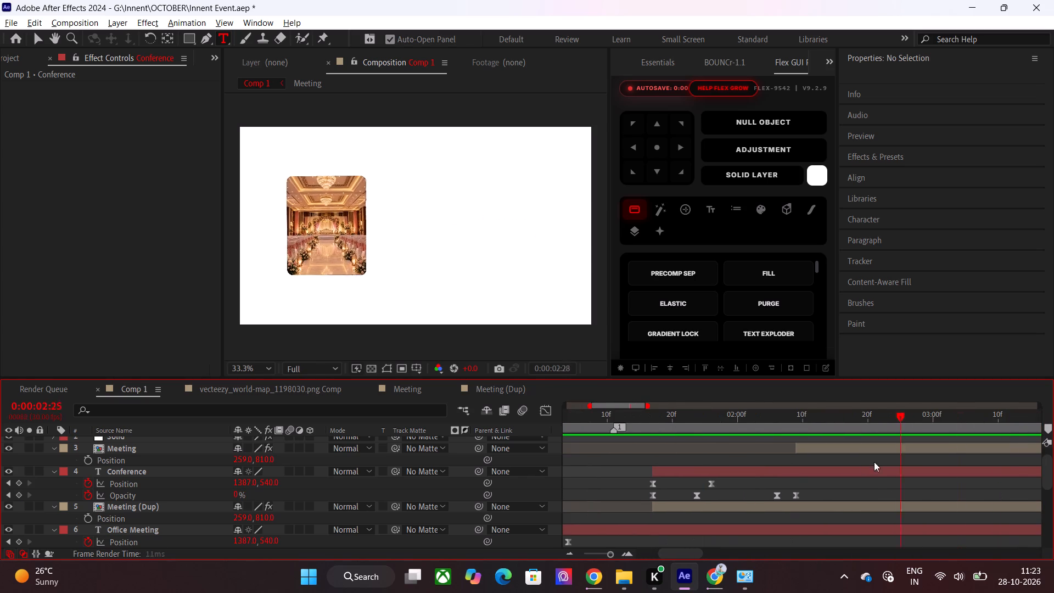
pyautogui.moveTo(874, 462); pyautogui.dragTo(799, 472)
pyautogui.click(799, 472)
pyautogui.hotkey('ctrl', 'd')
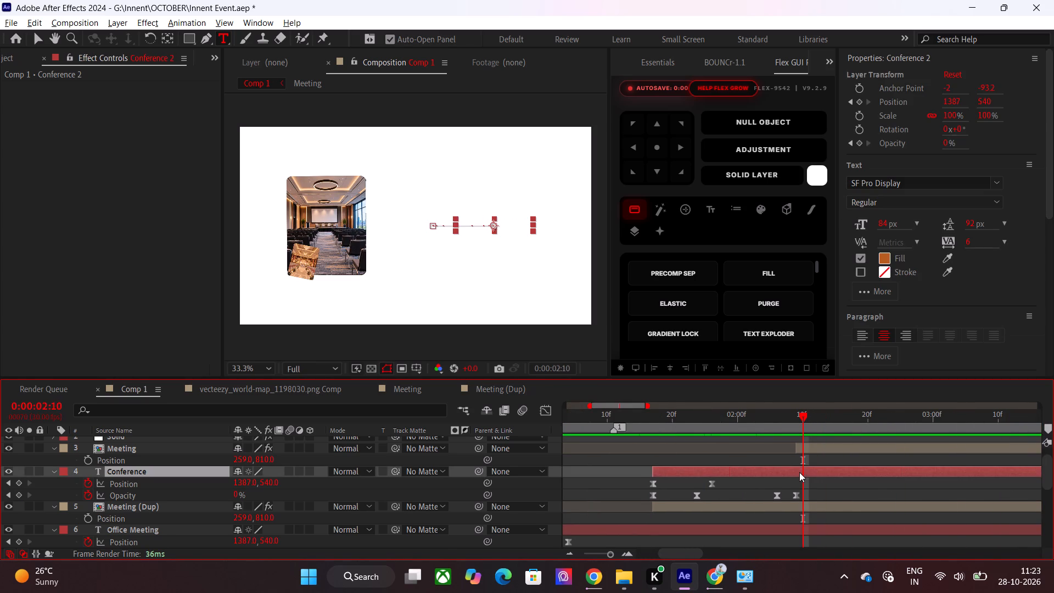
pyautogui.moveTo(221, 470); pyautogui.dragTo(237, 441)
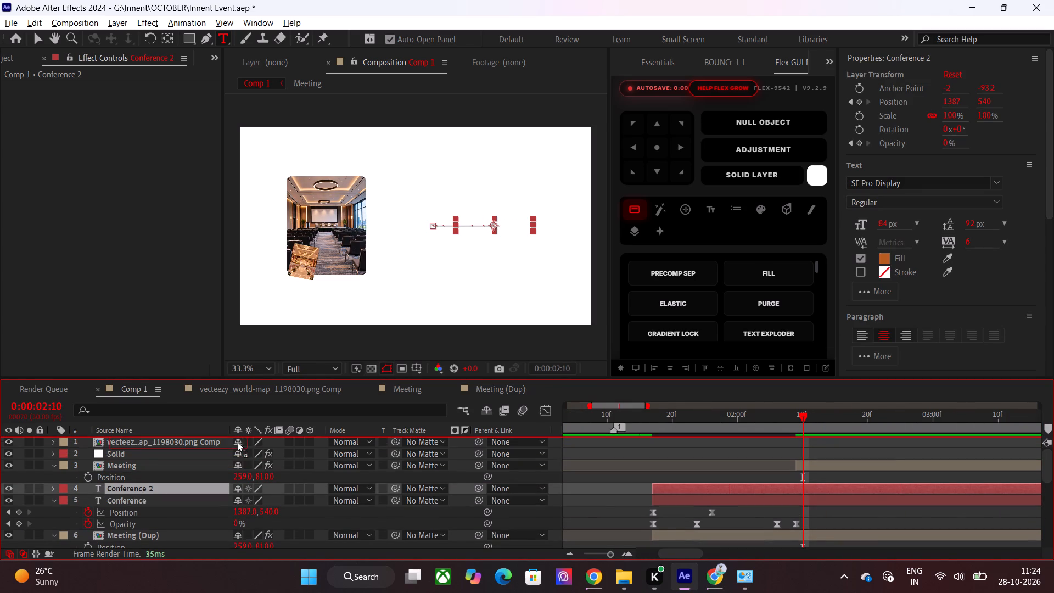
pyautogui.moveTo(237, 441); pyautogui.dragTo(231, 460)
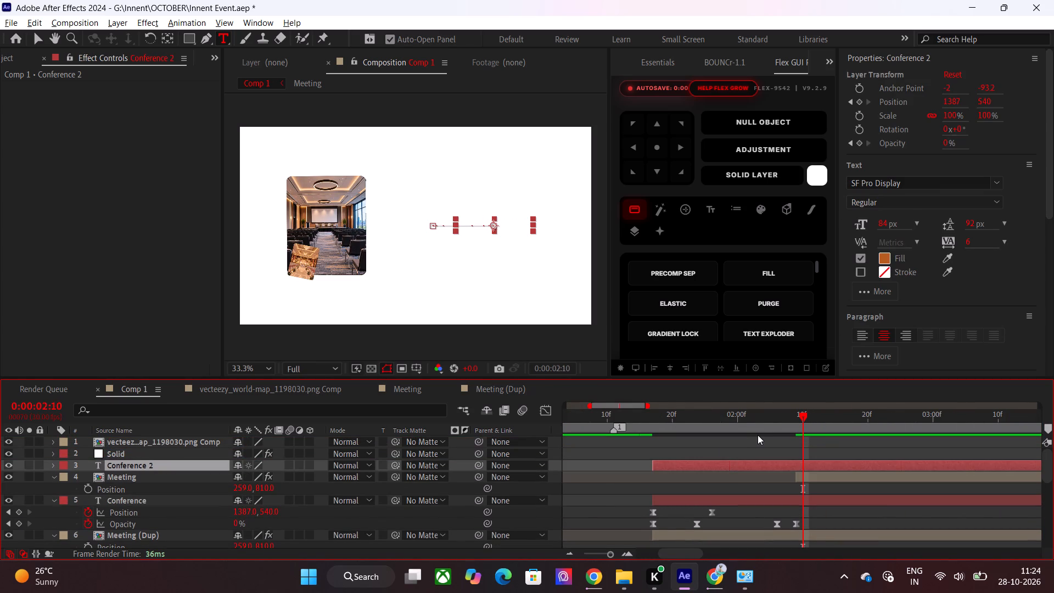
pyautogui.press('[')
pyautogui.moveTo(807, 417); pyautogui.dragTo(791, 419)
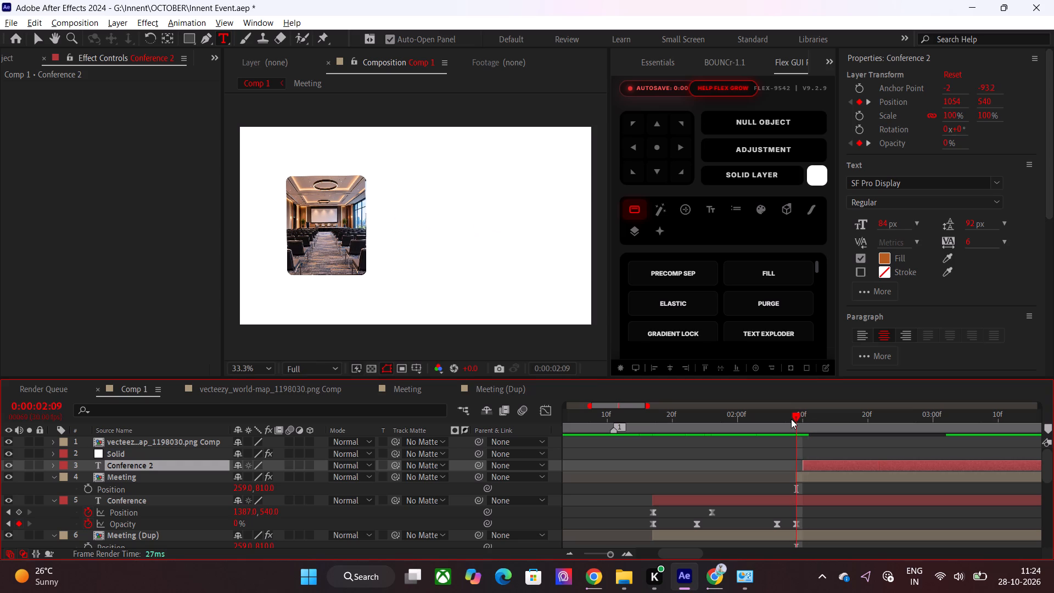
pyautogui.press('[')
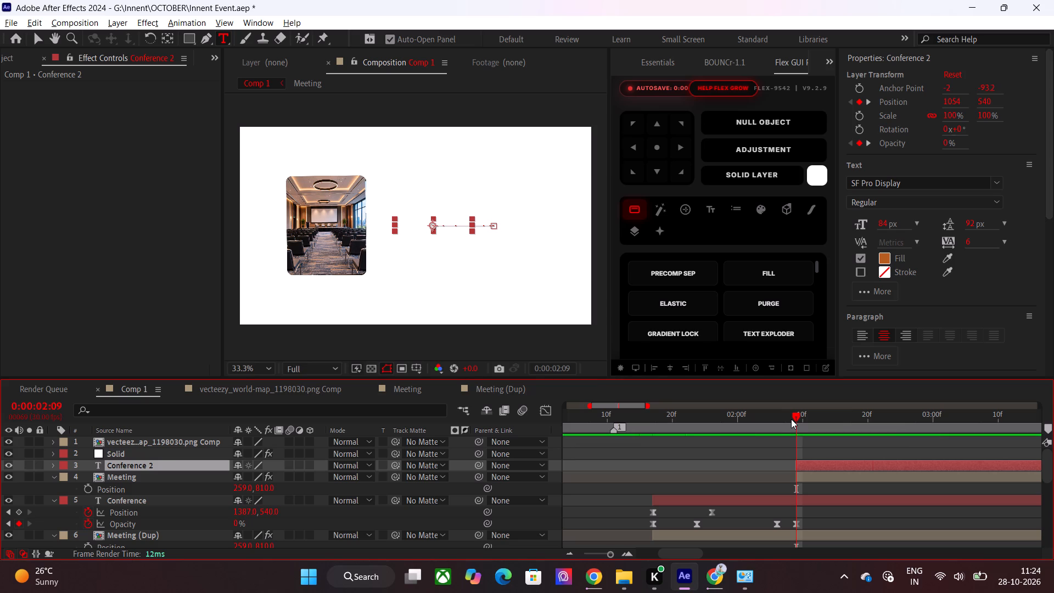
# Stretch the copied Conference layer's Position and Opacity keyframes proportionally so the last Opacity keyframe lands at 0:00:03:17.
pyautogui.scroll(3, 925, 515)
pyautogui.click(600, 553)
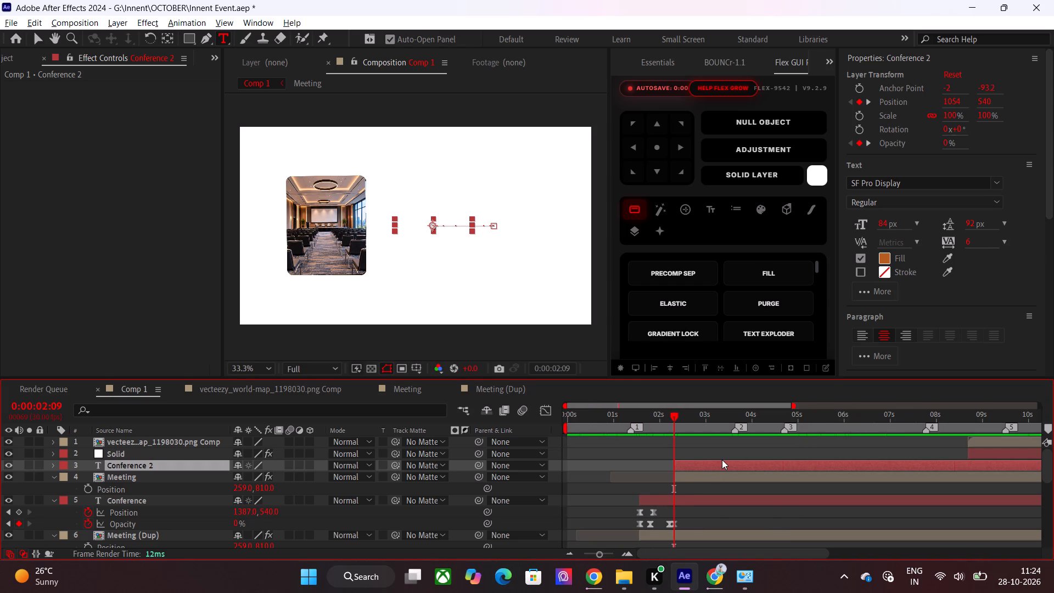
pyautogui.scroll(2, 722, 460)
pyautogui.click(719, 427)
pyautogui.press('space')
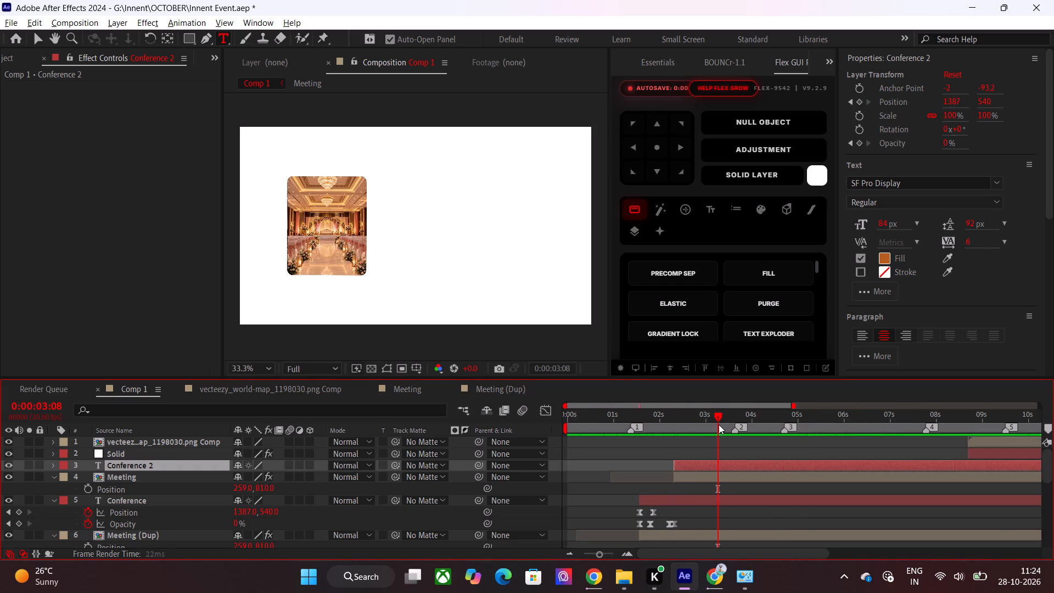
pyautogui.moveTo(719, 418); pyautogui.dragTo(721, 418)
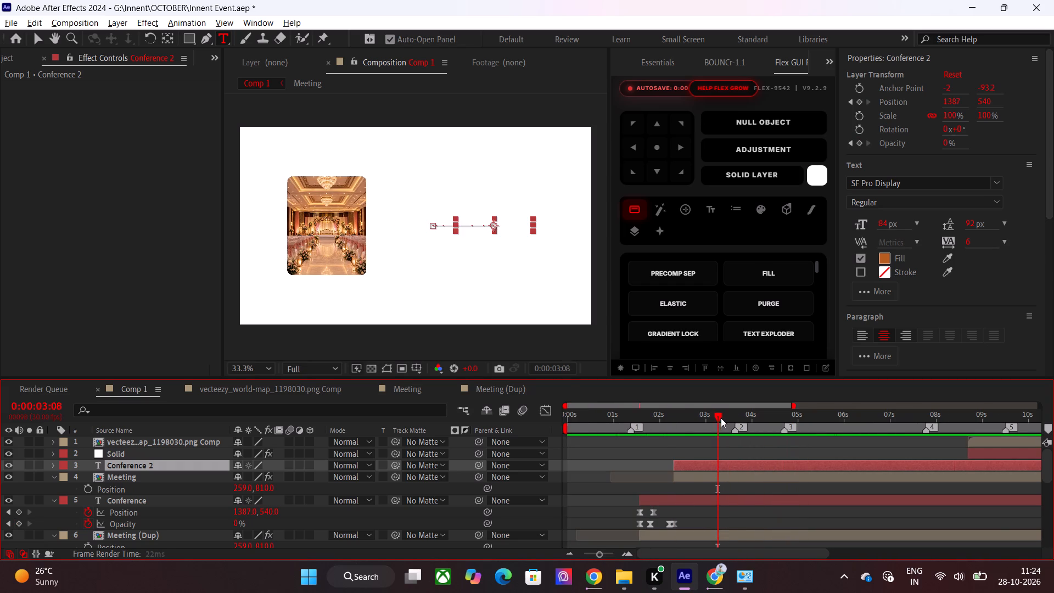
pyautogui.moveTo(721, 418); pyautogui.dragTo(734, 418)
pyautogui.press('space')
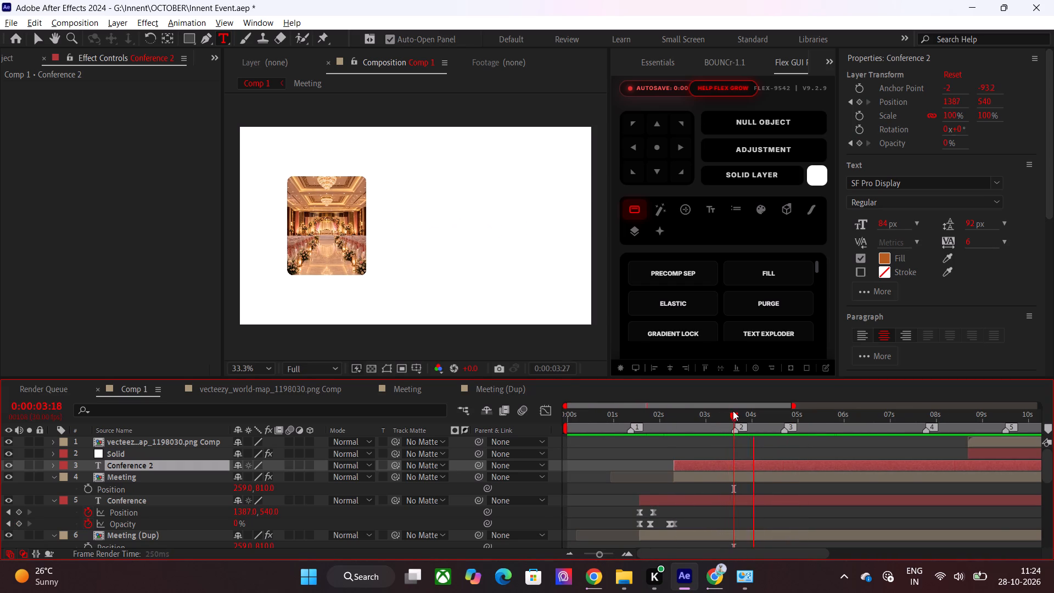
pyautogui.click(732, 411)
pyautogui.press('u')
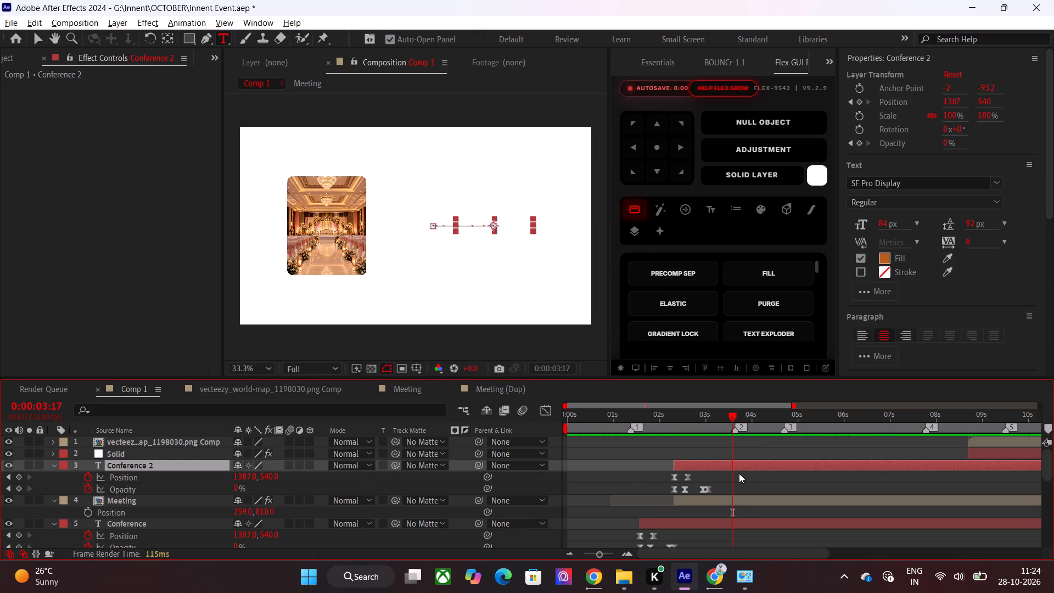
pyautogui.moveTo(734, 478); pyautogui.dragTo(663, 486)
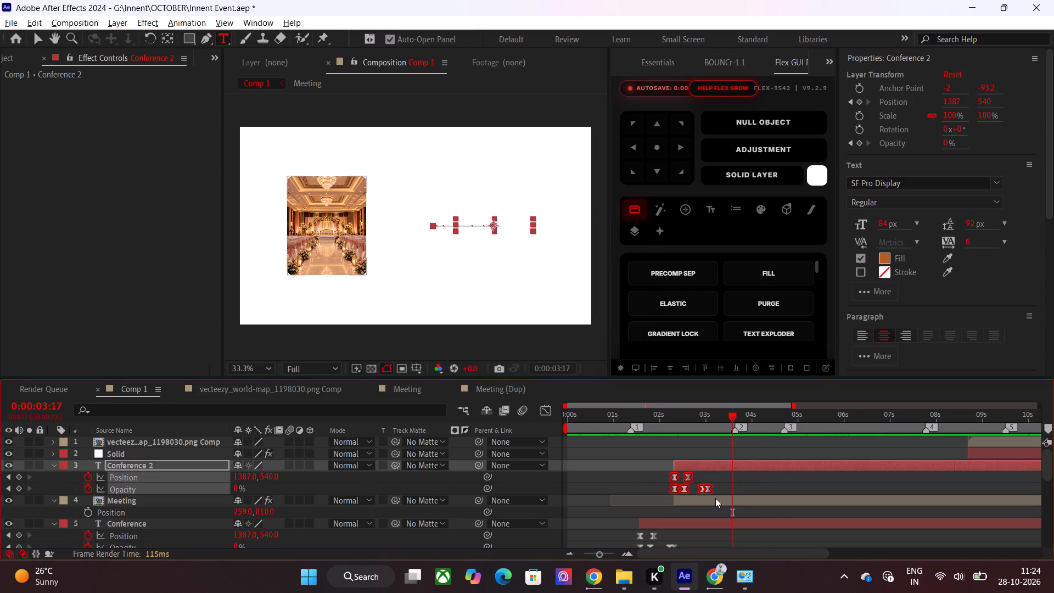
pyautogui.keyDown('alt'); pyautogui.moveTo(710, 488); pyautogui.dragTo(730, 488); pyautogui.keyUp('alt')
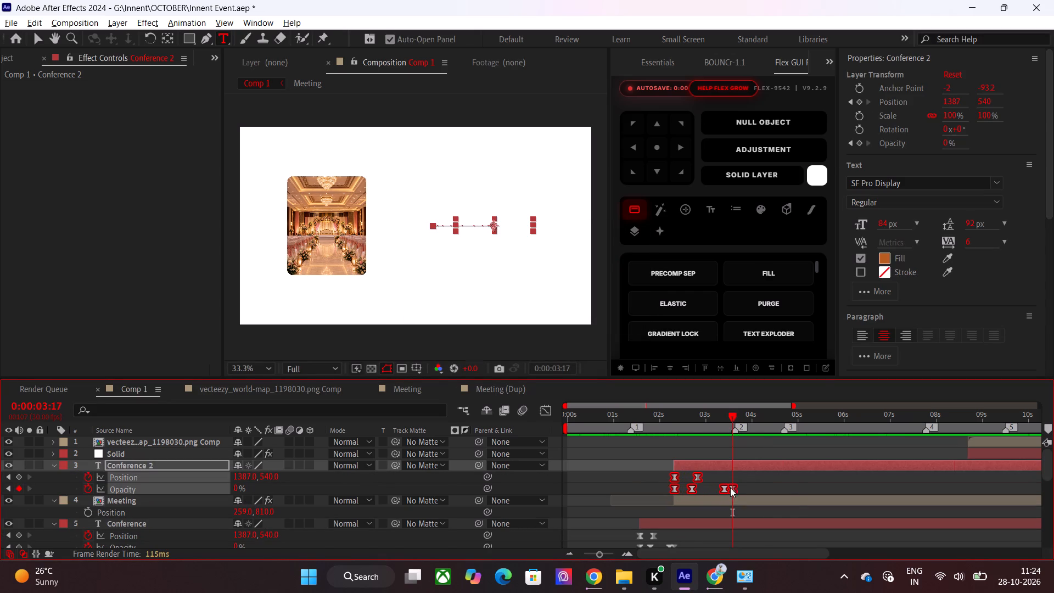
pyautogui.keyDown('alt'); pyautogui.moveTo(730, 488); pyautogui.dragTo(731, 488); pyautogui.keyUp('alt')
pyautogui.click(764, 483)
# Replace the copied caption's wording with "Special Ceremony".
pyautogui.click(703, 423)
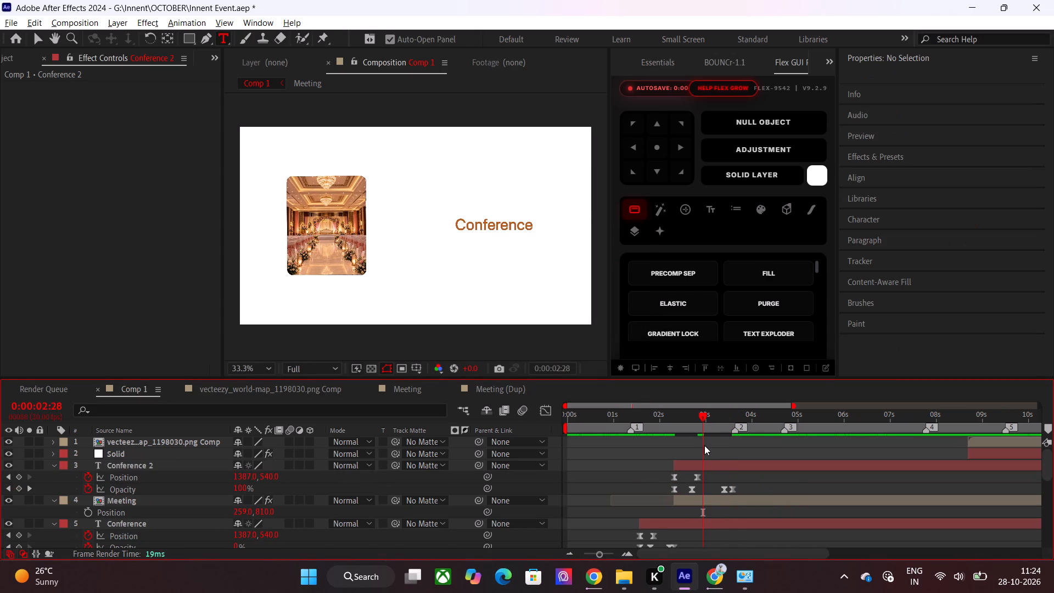
pyautogui.doubleClick(711, 466)
pyautogui.write('Special Ceremony')
pyautogui.click(639, 482)
# Preview the caption and meeting image sequence from the start of the composition.
pyautogui.moveTo(670, 418); pyautogui.dragTo(656, 422)
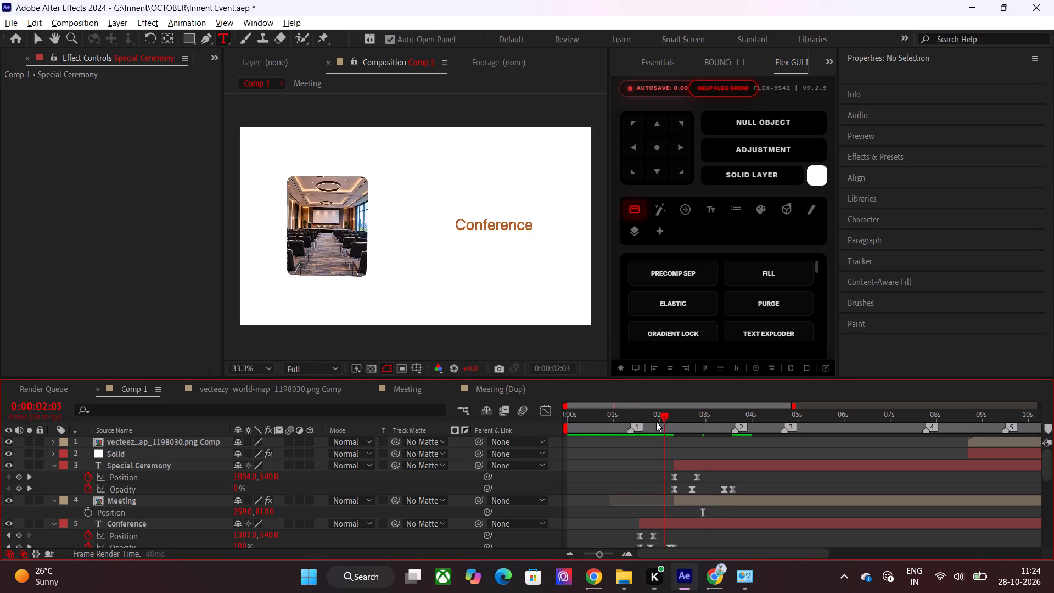
pyautogui.moveTo(656, 422); pyautogui.dragTo(511, 443)
pyautogui.press('space')
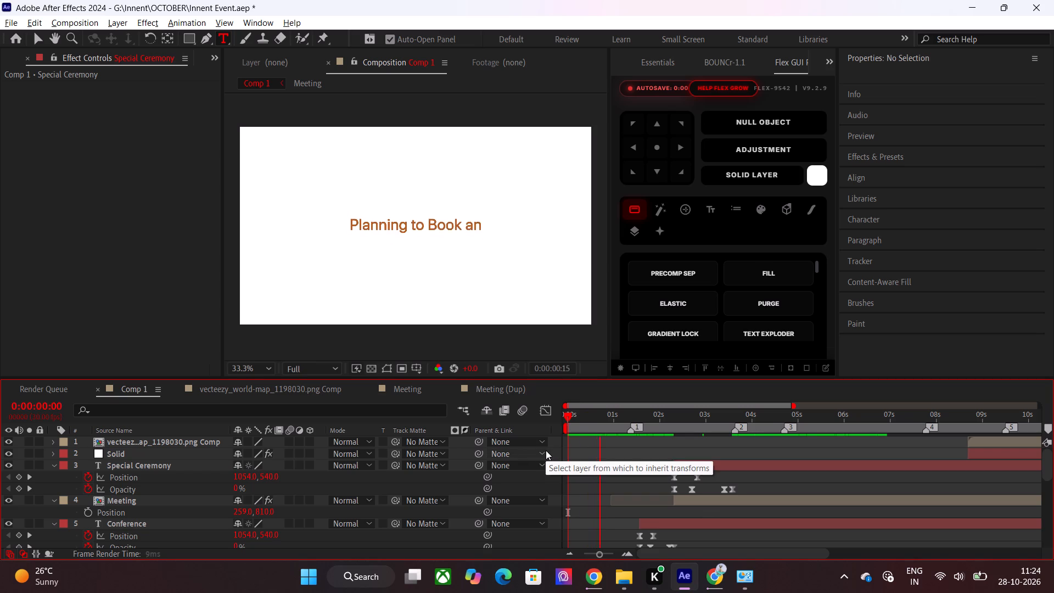
pyautogui.moveTo(586, 416); pyautogui.dragTo(524, 427)
pyautogui.press('space')
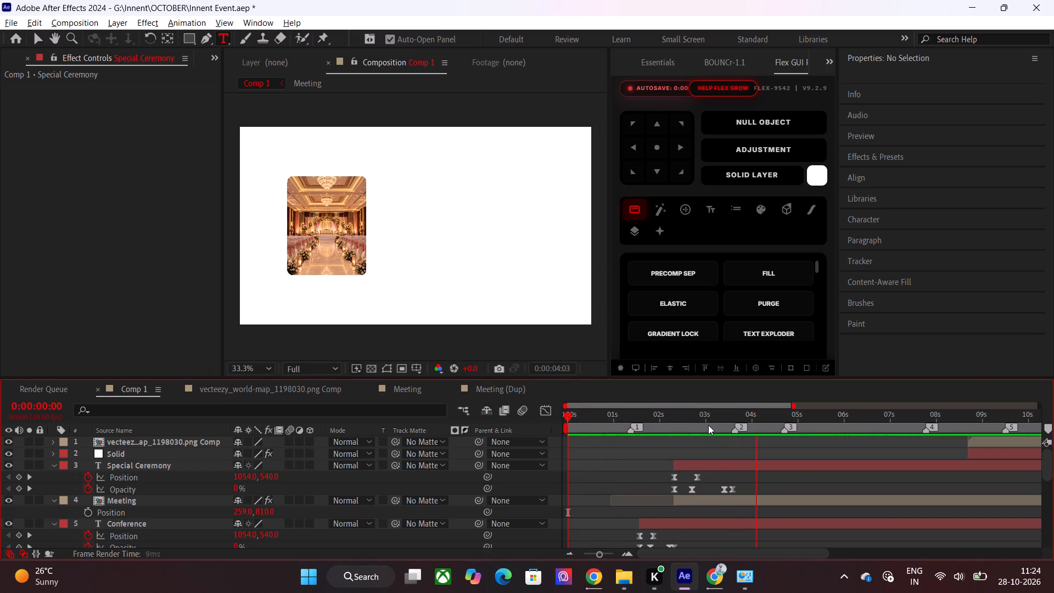
# Trim the ends of the three caption layers and three meeting image layers to 0:00:03:19 and collapse their properties.
pyautogui.moveTo(708, 425); pyautogui.dragTo(739, 429)
pyautogui.click(748, 462)
pyautogui.scroll(-5, 748, 462)
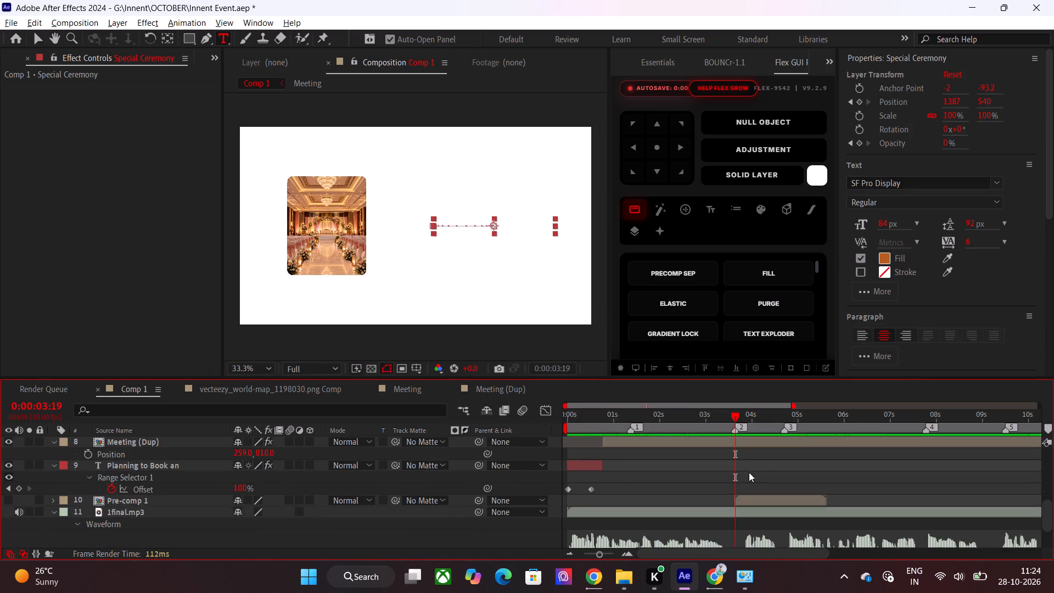
pyautogui.scroll(1, 749, 472)
pyautogui.keyDown('shift'); pyautogui.click(748, 472); pyautogui.keyUp('shift')
pyautogui.click(748, 472)
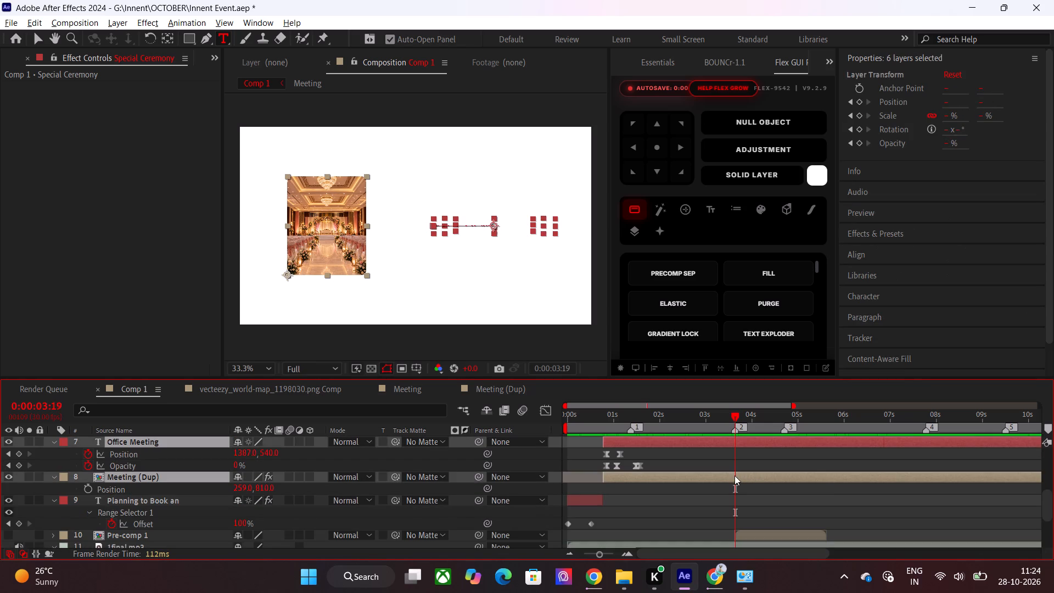
pyautogui.click(741, 477)
pyautogui.hotkey('alt', ']')
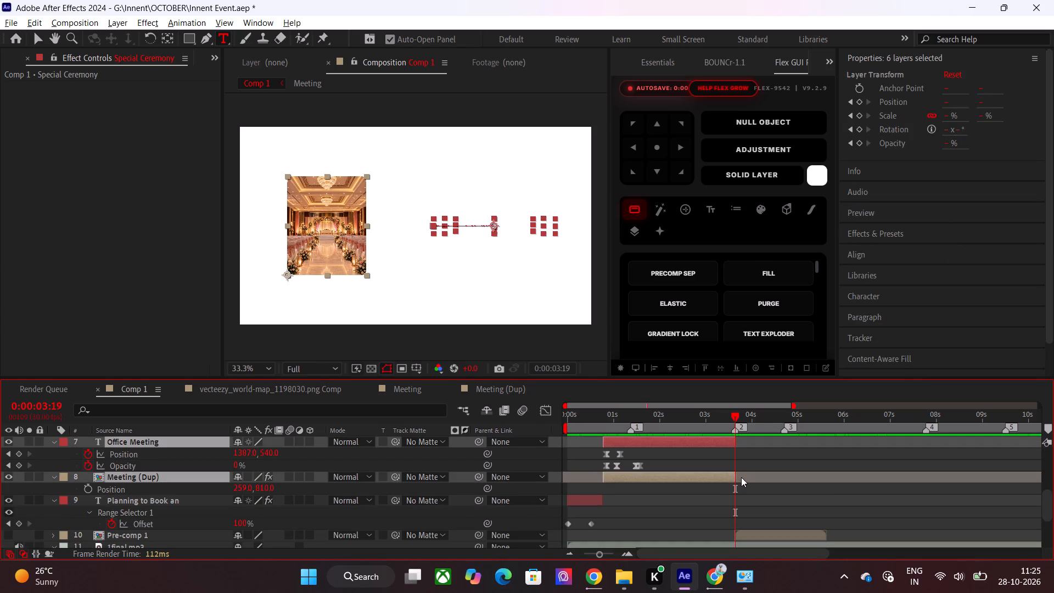
pyautogui.scroll(7, 699, 519)
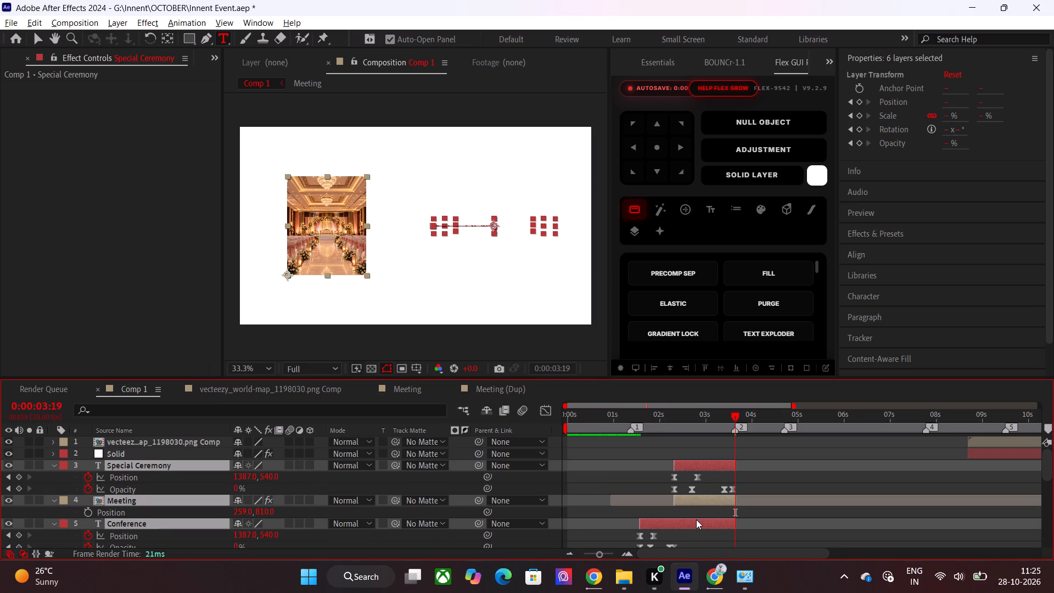
pyautogui.press('u')
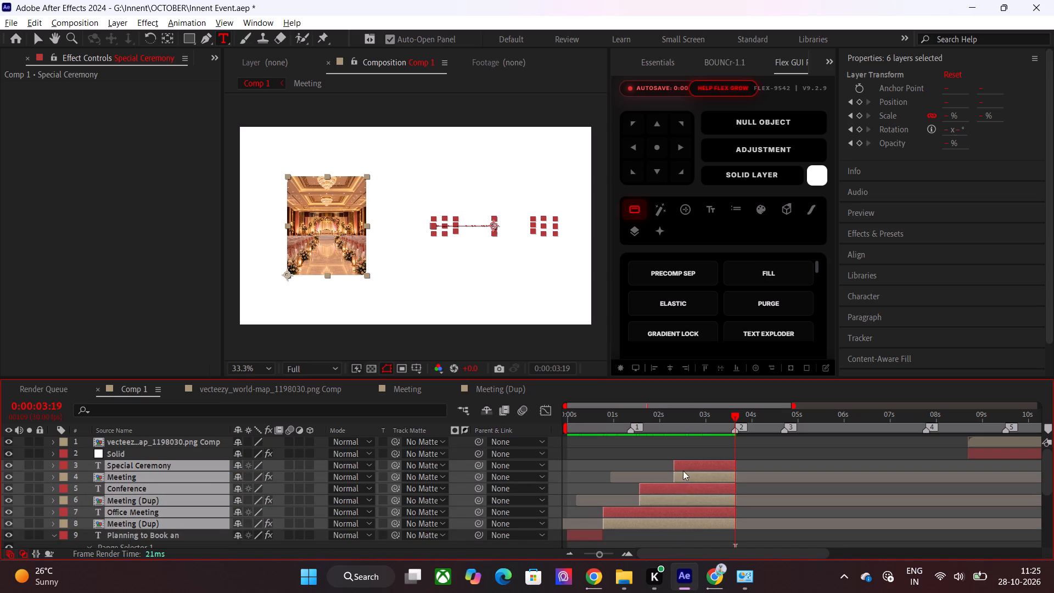
pyautogui.click(659, 454)
# Examine the transition from the Planning to Book an text to the Office Meeting image and caption, around 0:00:00:23.
pyautogui.moveTo(682, 425); pyautogui.dragTo(607, 429)
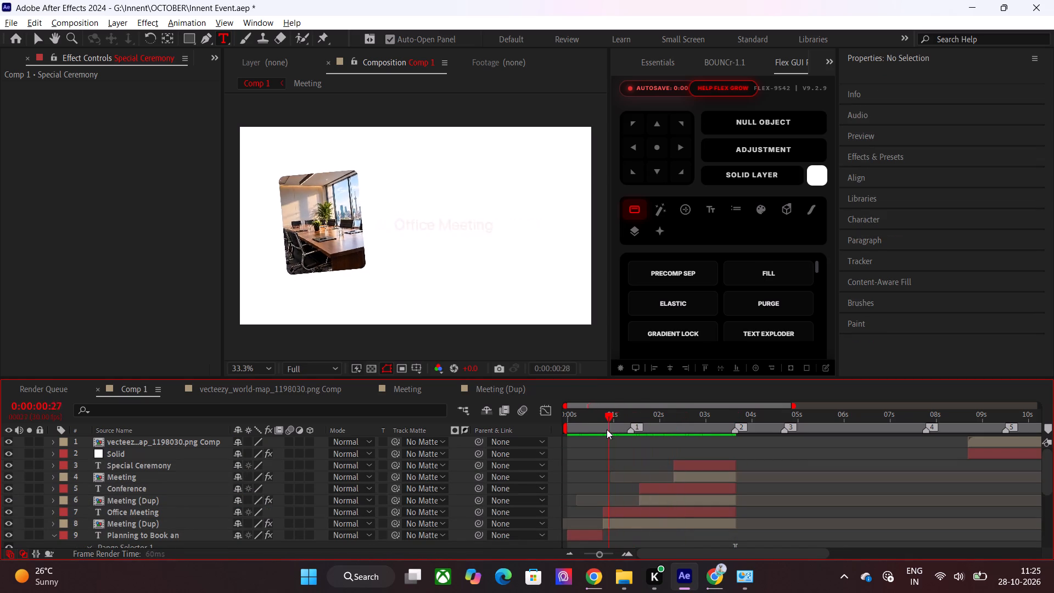
pyautogui.moveTo(607, 429); pyautogui.dragTo(602, 440)
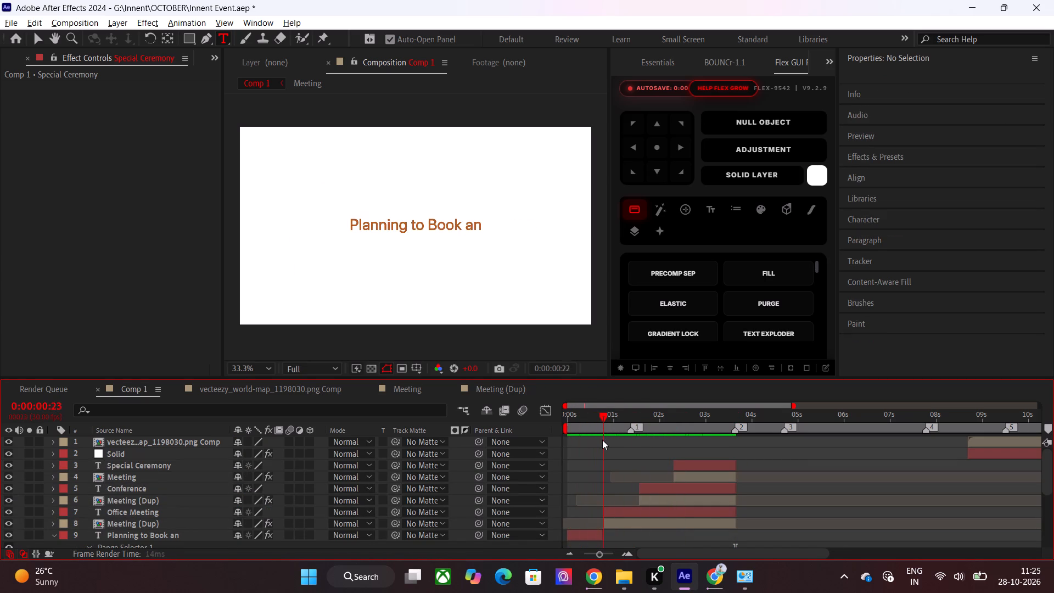
pyautogui.moveTo(602, 440); pyautogui.dragTo(616, 446)
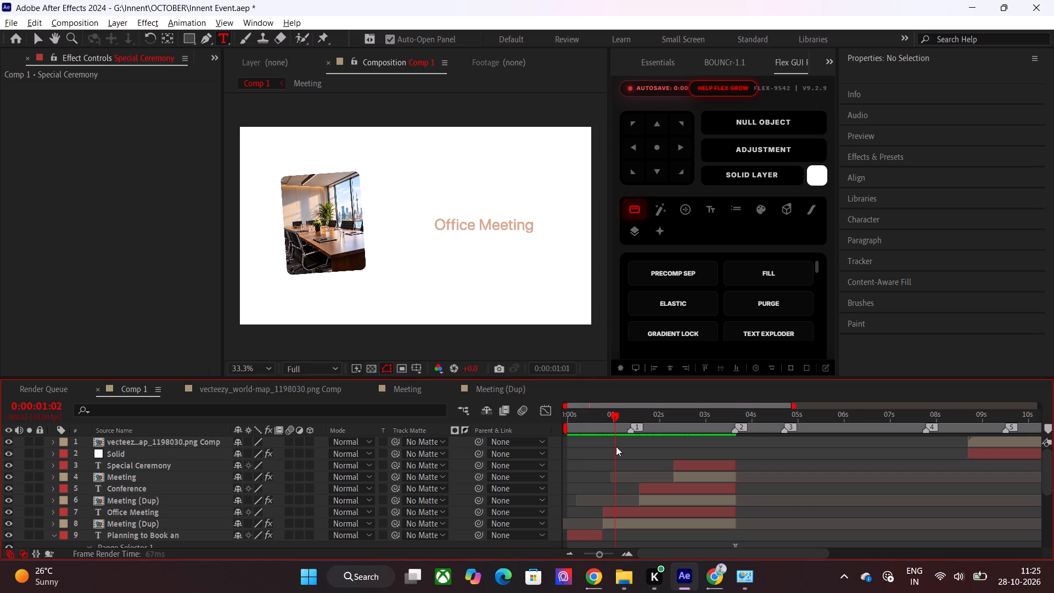
pyautogui.moveTo(616, 446); pyautogui.dragTo(588, 447)
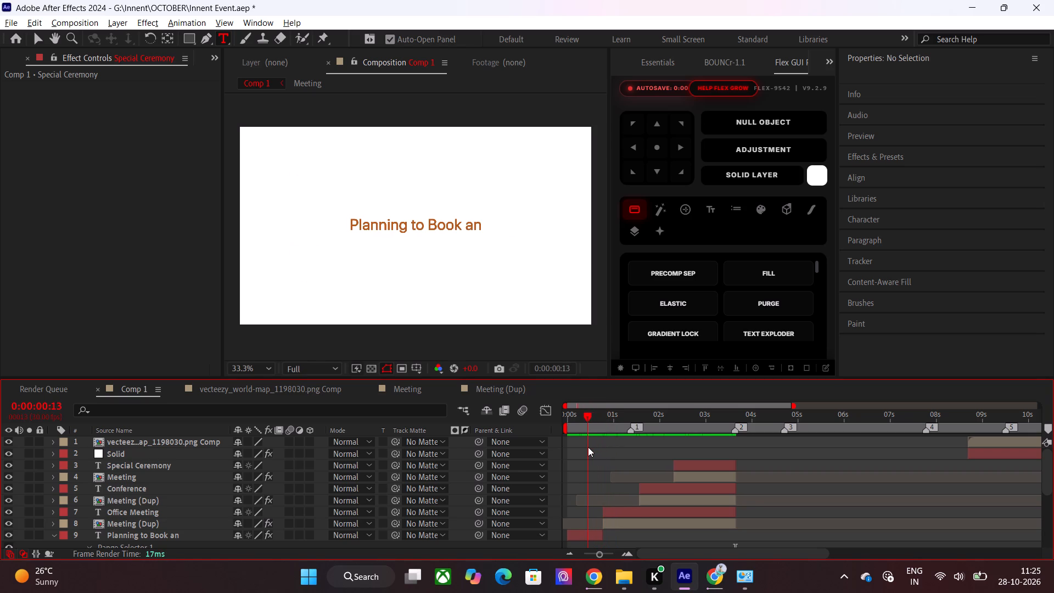
pyautogui.moveTo(588, 447); pyautogui.dragTo(590, 447)
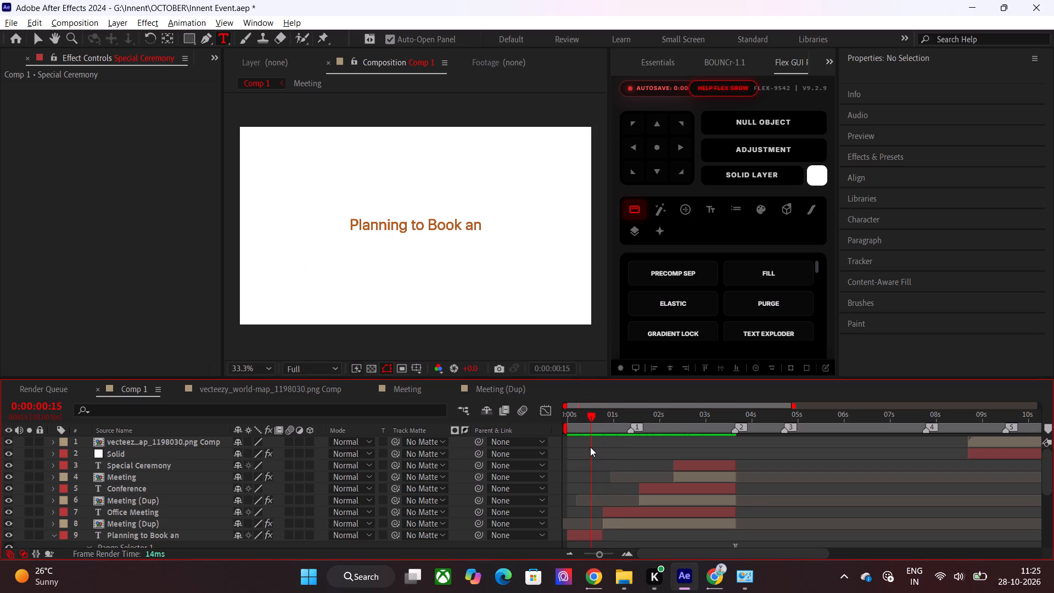
pyautogui.moveTo(590, 447); pyautogui.dragTo(602, 451)
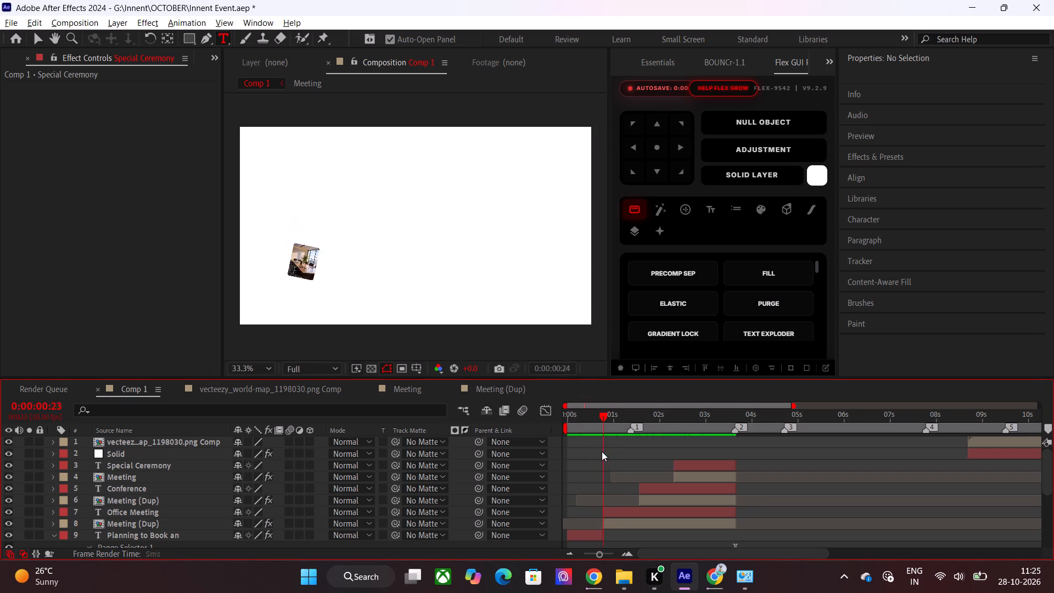
pyautogui.moveTo(602, 451); pyautogui.dragTo(604, 457)
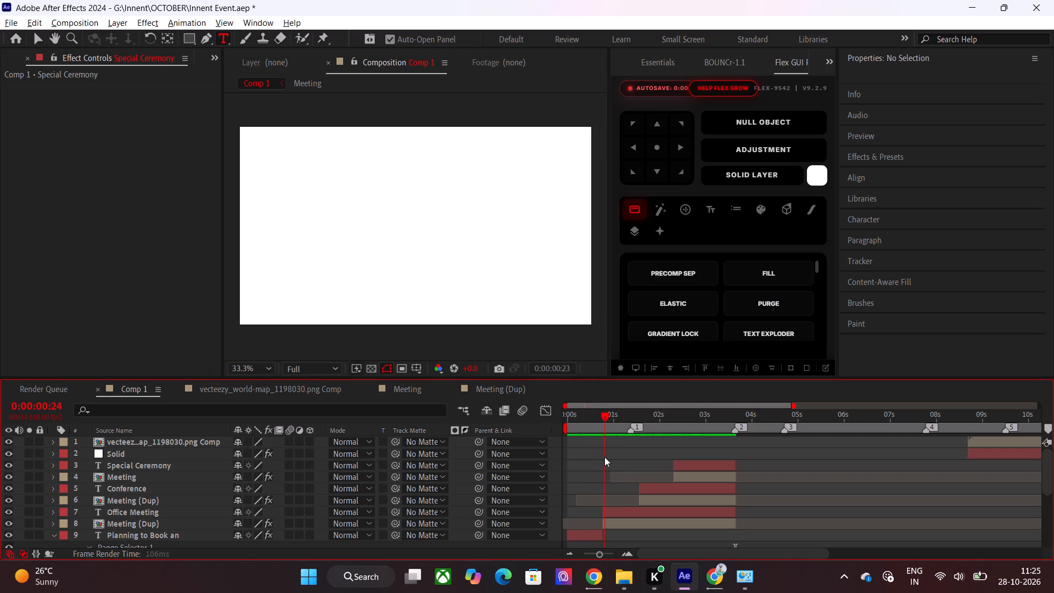
# Add a null object as the parent of the Planning to Book an text layer.
pyautogui.moveTo(604, 457); pyautogui.dragTo(593, 457)
pyautogui.scroll(-2, 596, 457)
pyautogui.click(591, 462)
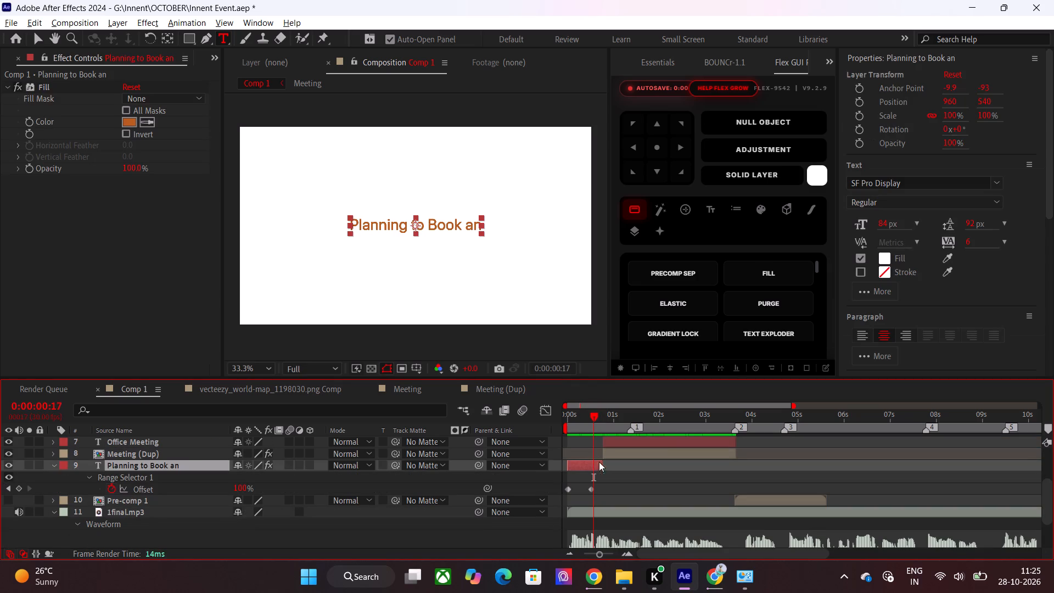
pyautogui.click(742, 130)
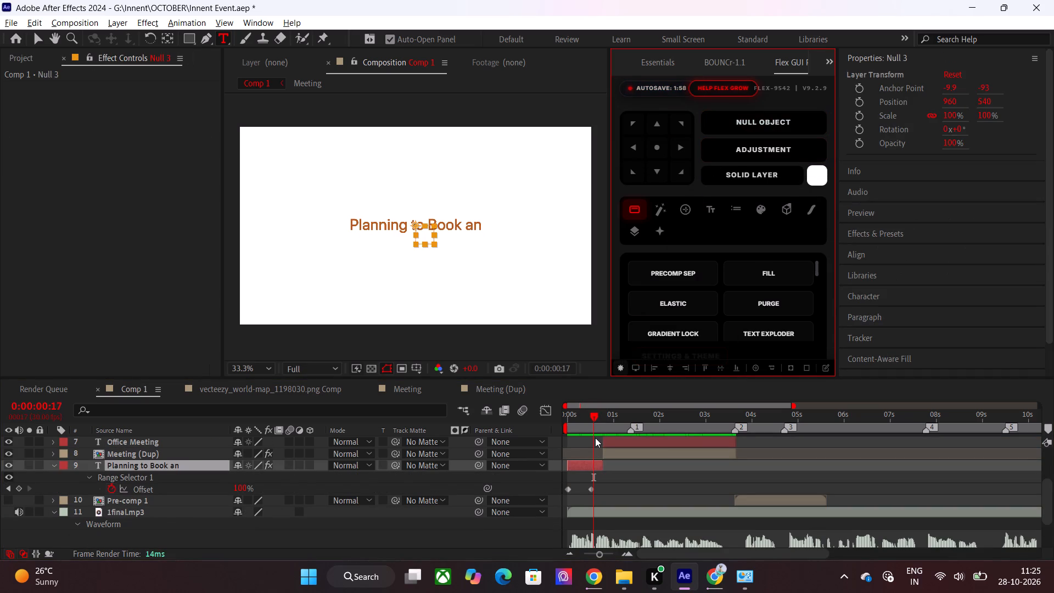
# Compress the Planning to Book an text's Range Selector Offset keyframes so the last one lands at about 0:00:00:12.
pyautogui.click(608, 554)
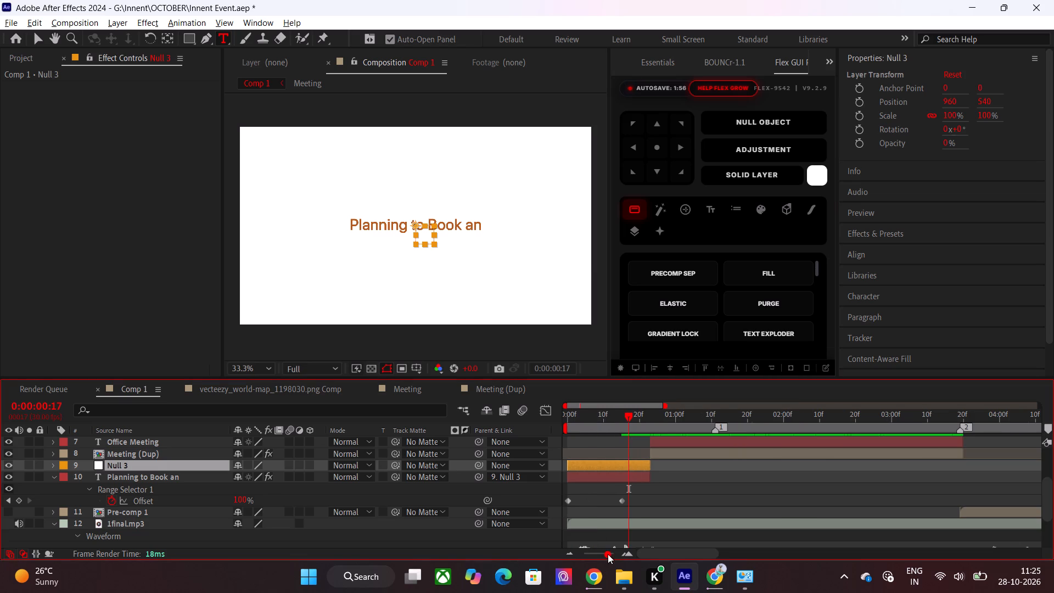
pyautogui.click(625, 420)
pyautogui.moveTo(638, 490); pyautogui.dragTo(620, 494)
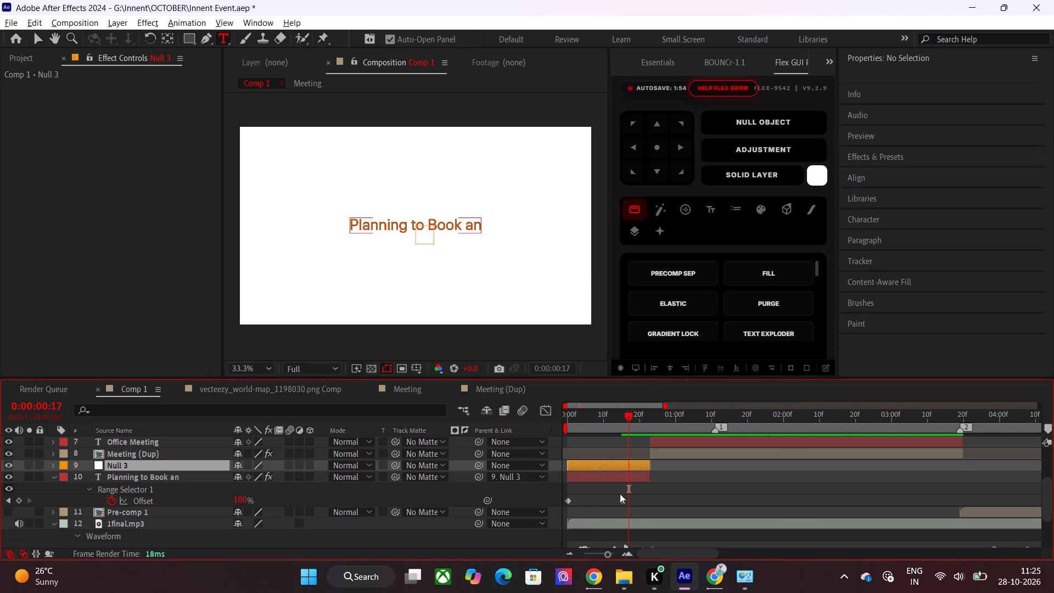
pyautogui.moveTo(620, 494); pyautogui.dragTo(543, 501)
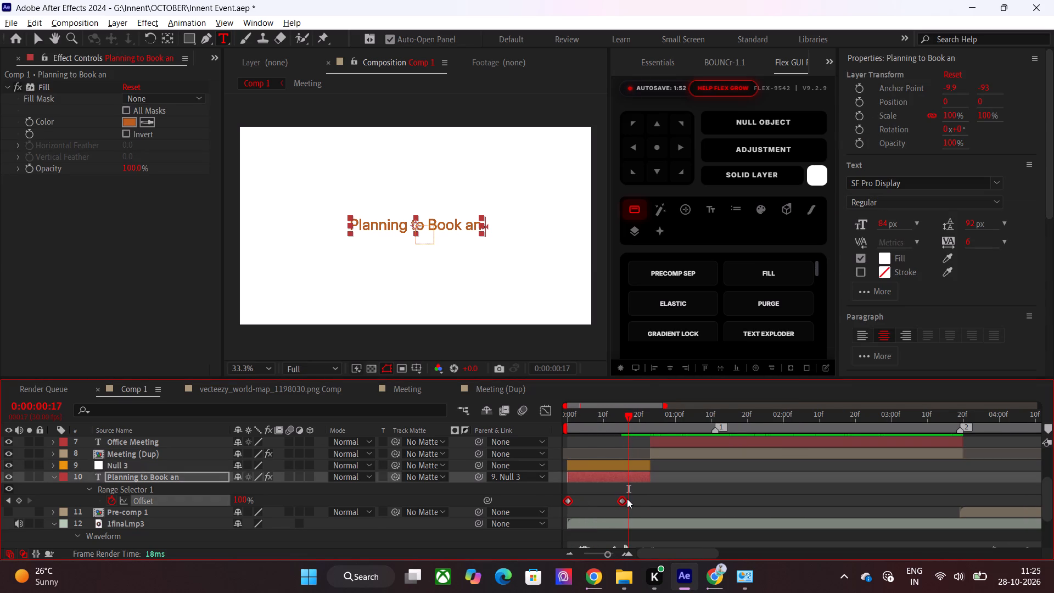
pyautogui.keyDown('alt'); pyautogui.moveTo(623, 499); pyautogui.dragTo(612, 500); pyautogui.keyUp('alt')
pyautogui.click(633, 501)
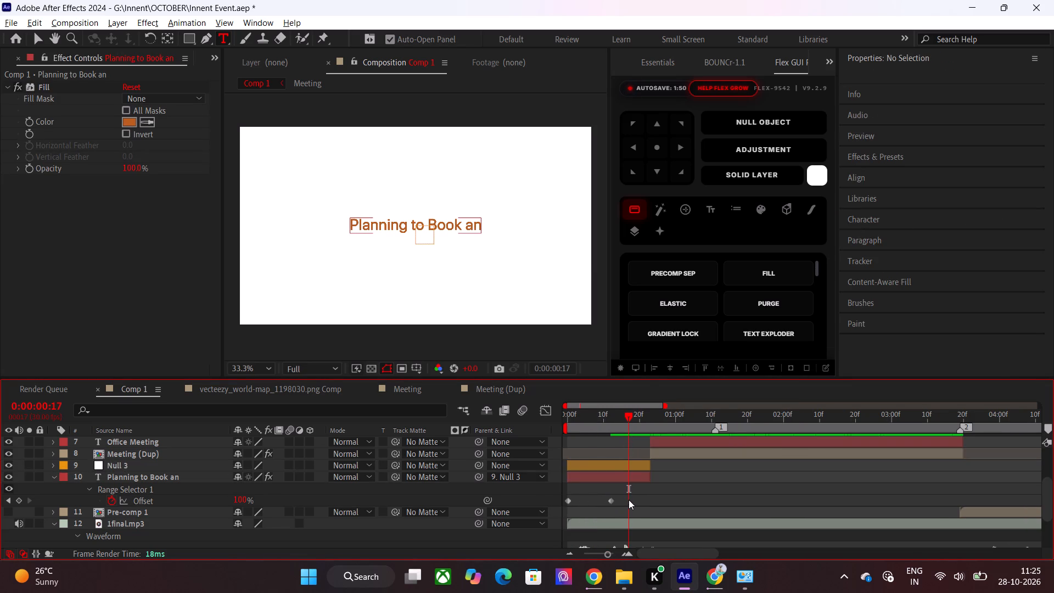
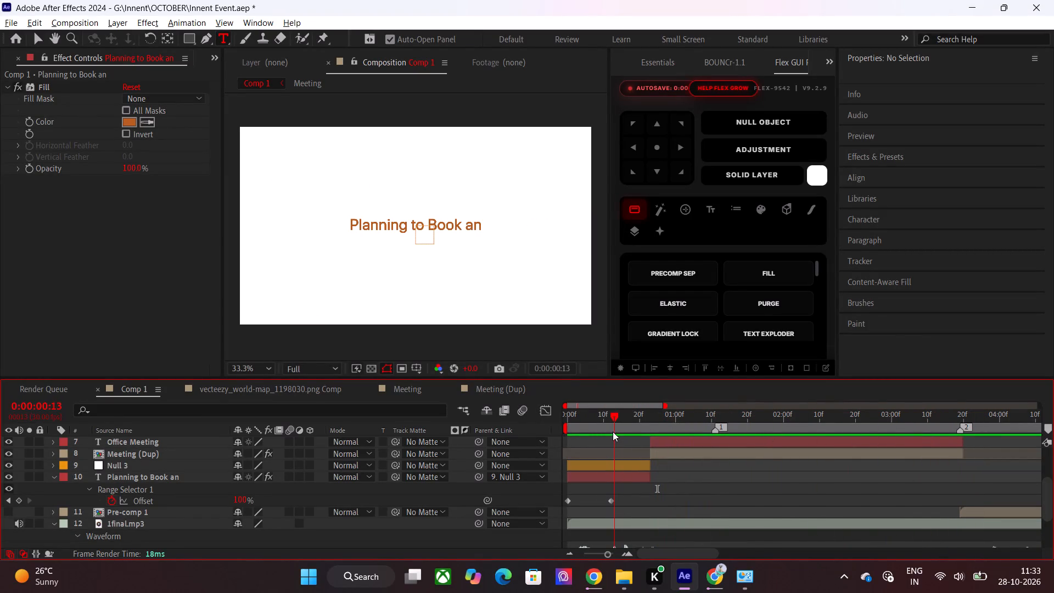
# Keyframe Null 3's Position from 960, 540 at 0:00:00:15 to 960, -65 at 0:00:00:22, moving the opening text off the frame's upper edge.
pyautogui.click(634, 465)
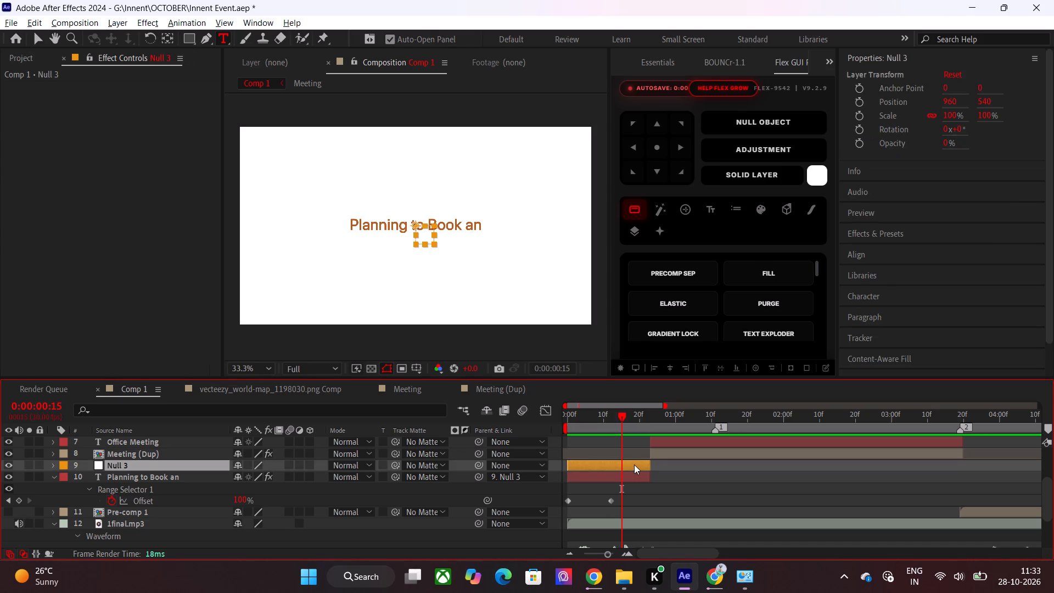
pyautogui.press('p')
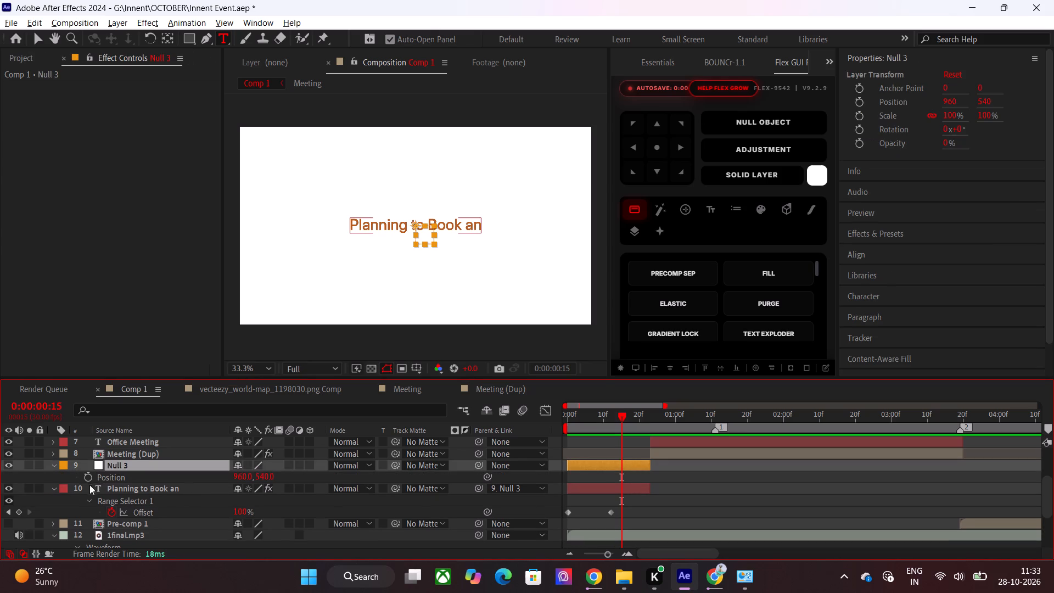
pyautogui.click(92, 476)
pyautogui.moveTo(623, 427); pyautogui.dragTo(627, 427)
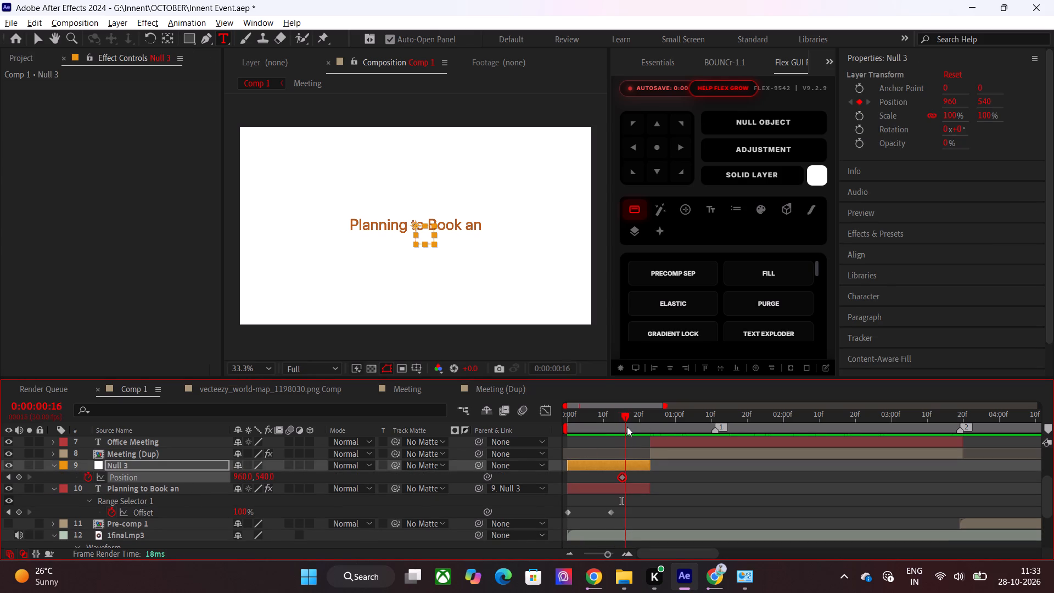
pyautogui.moveTo(627, 427); pyautogui.dragTo(646, 431)
pyautogui.moveTo(265, 477); pyautogui.dragTo(228, 483)
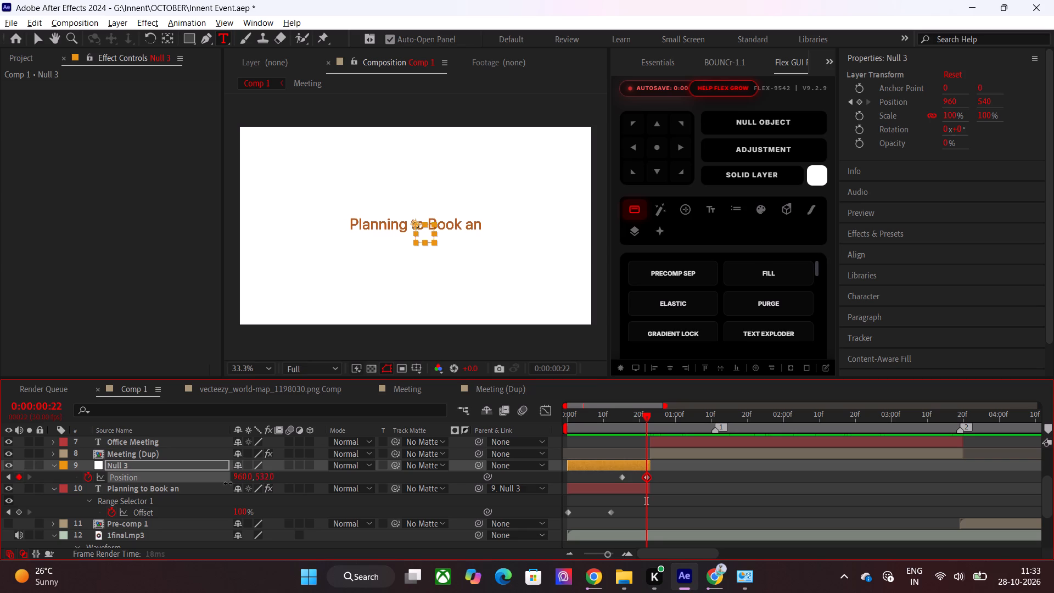
pyautogui.moveTo(228, 483); pyautogui.dragTo(0, 484)
pyautogui.moveTo(265, 476); pyautogui.dragTo(220, 476)
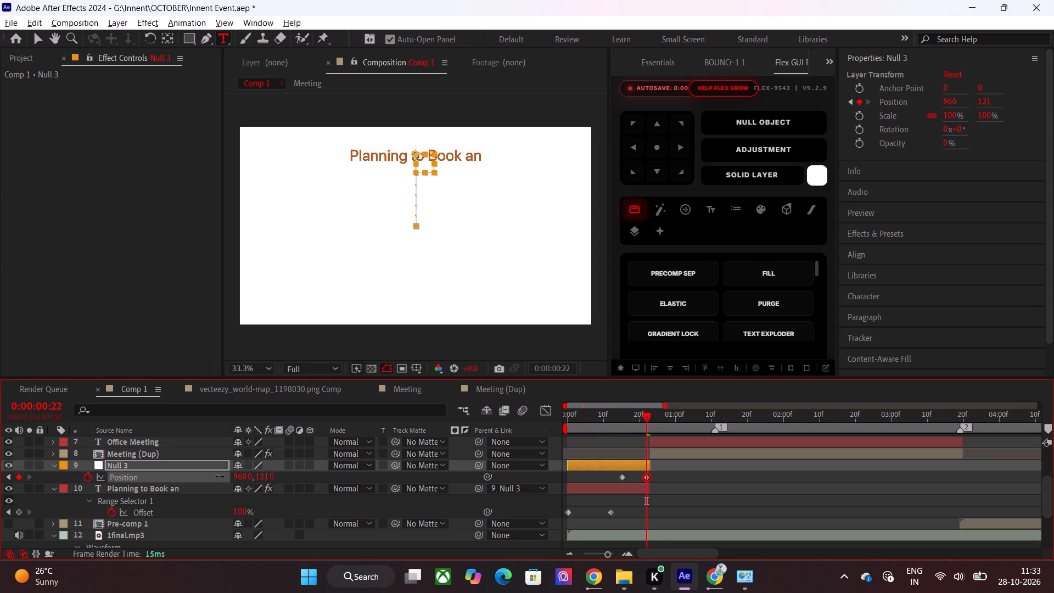
pyautogui.moveTo(220, 476); pyautogui.dragTo(106, 475)
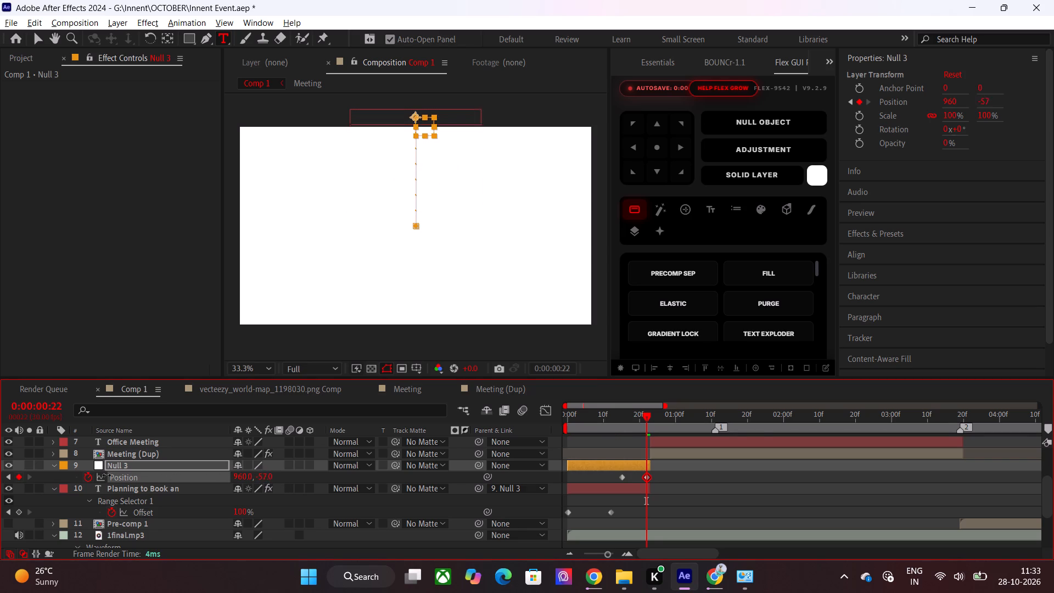
pyautogui.moveTo(106, 475); pyautogui.dragTo(107, 475)
# Apply Easy Ease to both Null 3 Position keyframes and reshape the speed graph to start slowly and peak just before 0:00:00:22.
pyautogui.moveTo(672, 471); pyautogui.dragTo(587, 489)
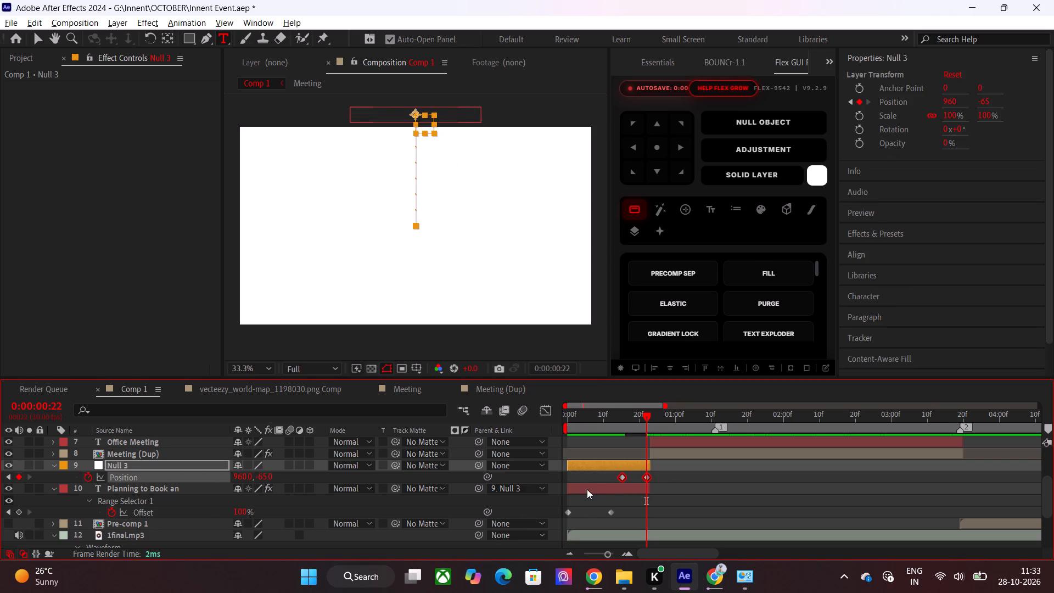
pyautogui.press('F9')
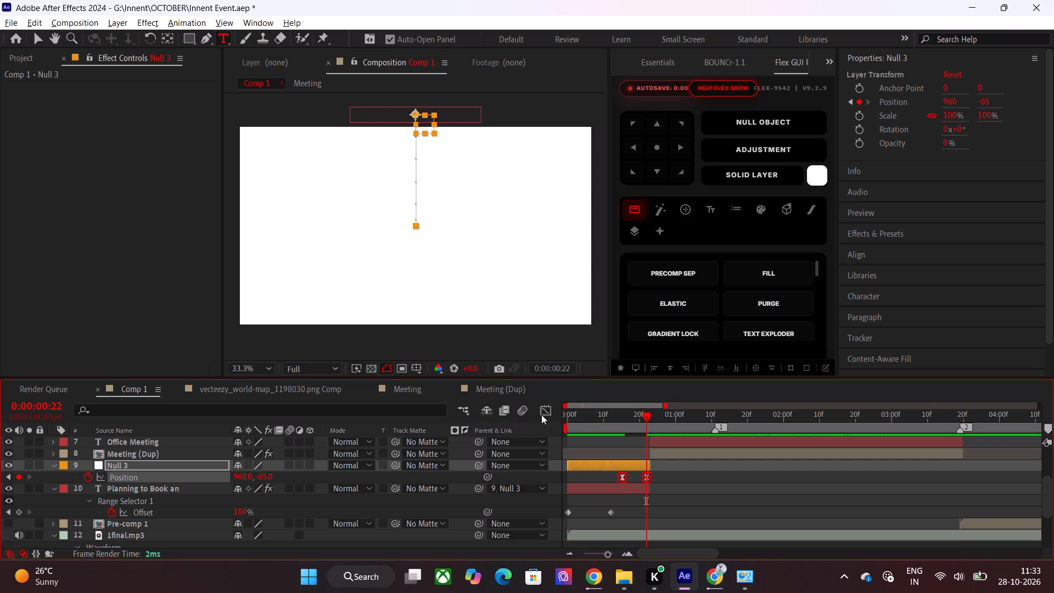
pyautogui.click(552, 415)
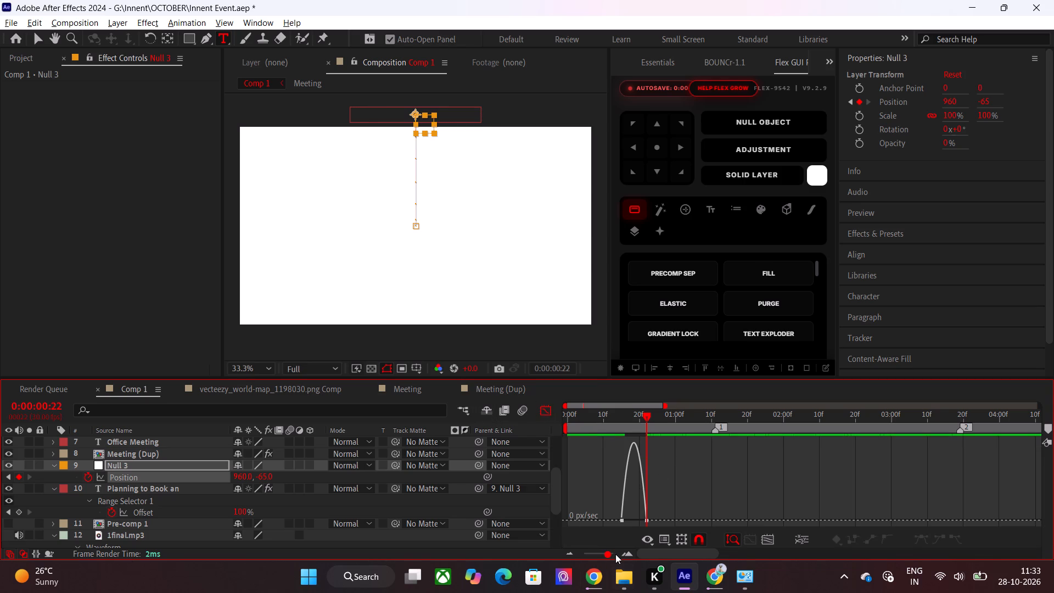
pyautogui.click(611, 551)
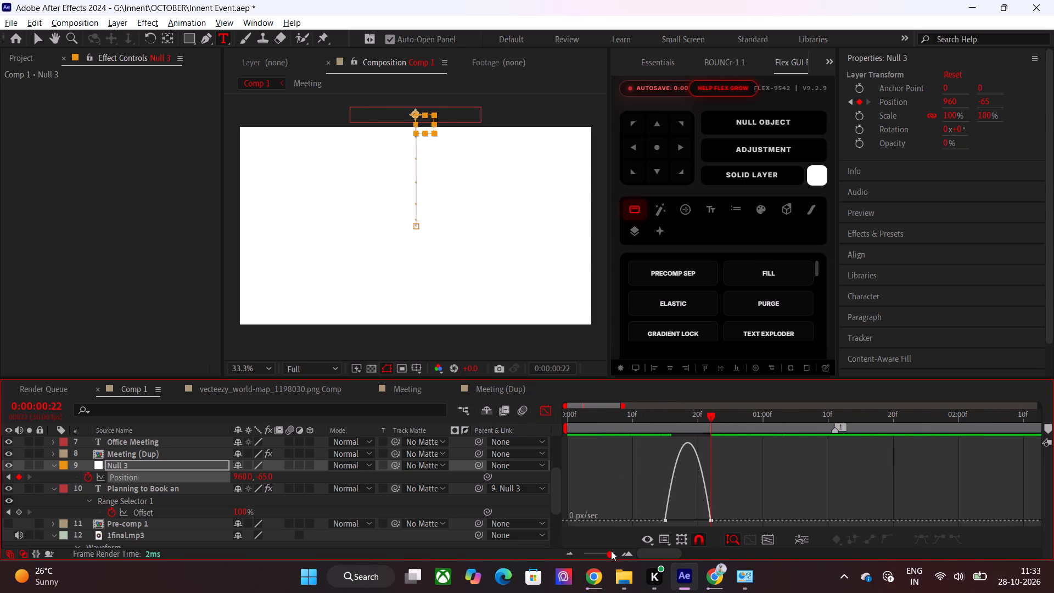
pyautogui.click(610, 556)
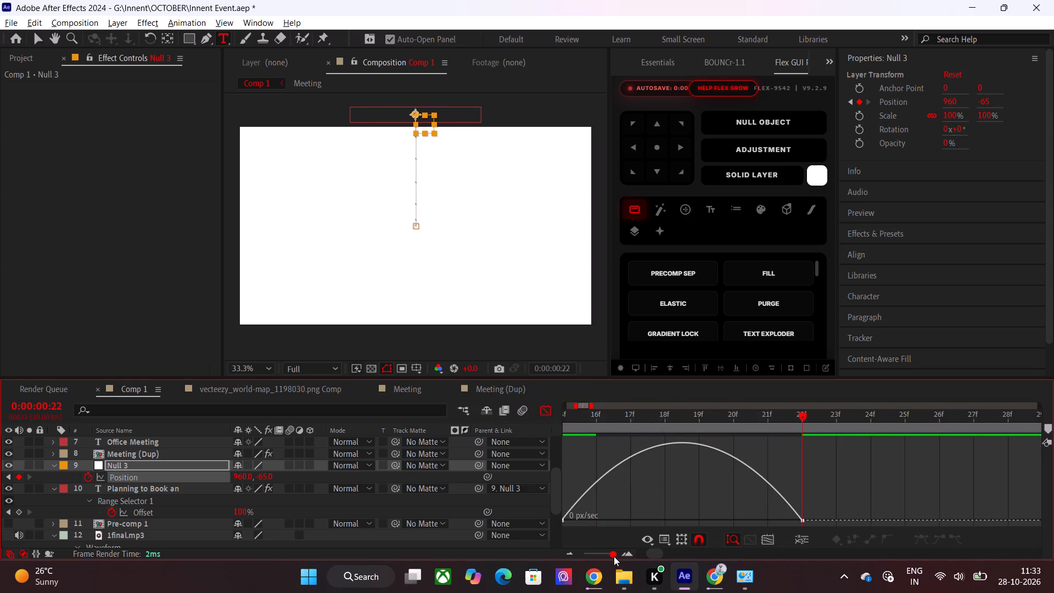
pyautogui.moveTo(868, 510); pyautogui.dragTo(597, 528)
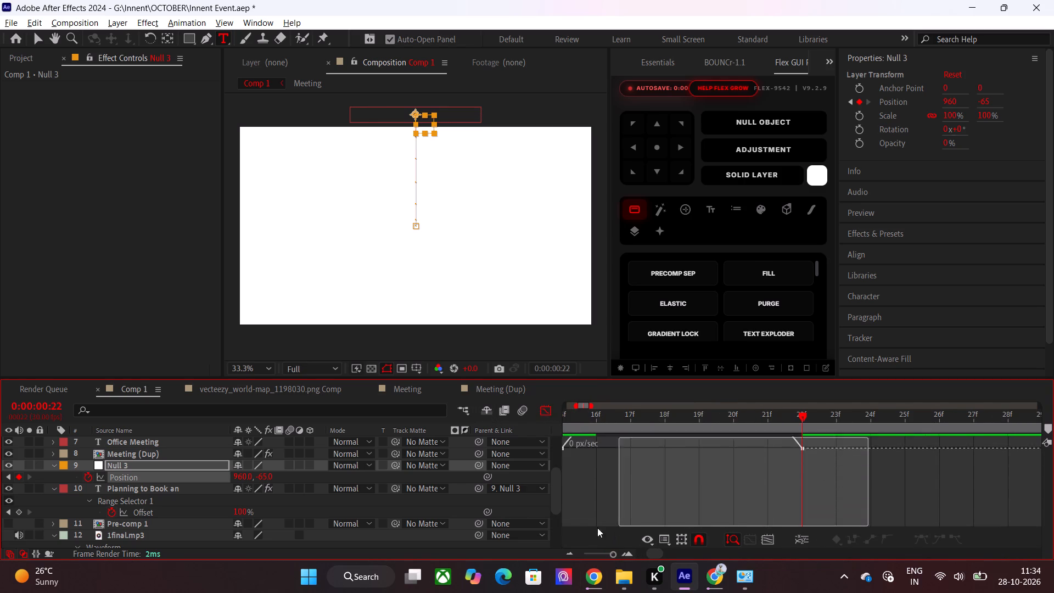
pyautogui.moveTo(597, 528); pyautogui.dragTo(535, 511)
pyautogui.click(815, 423)
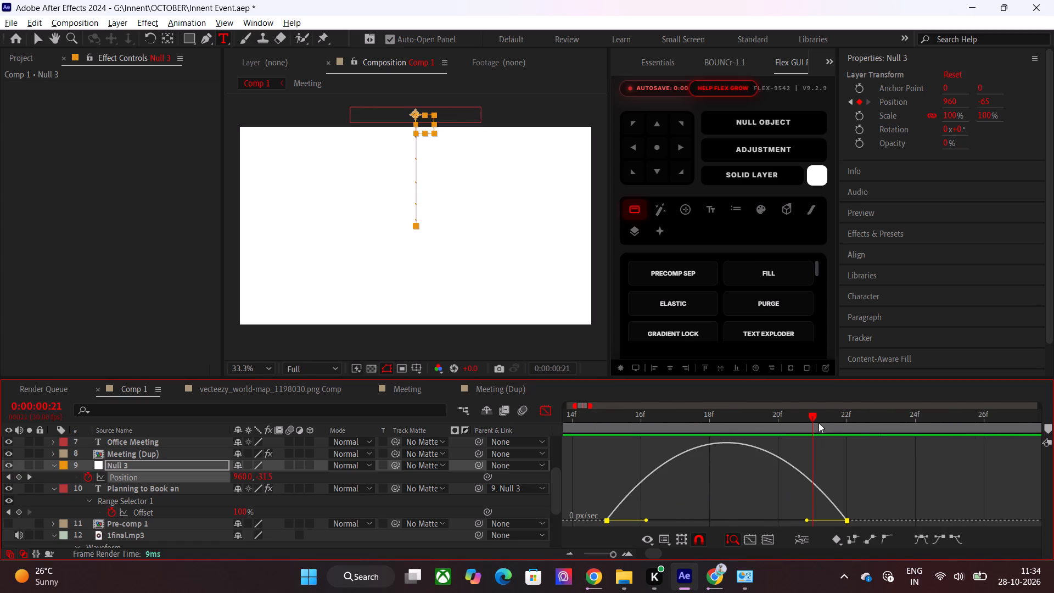
pyautogui.moveTo(810, 522); pyautogui.dragTo(843, 522)
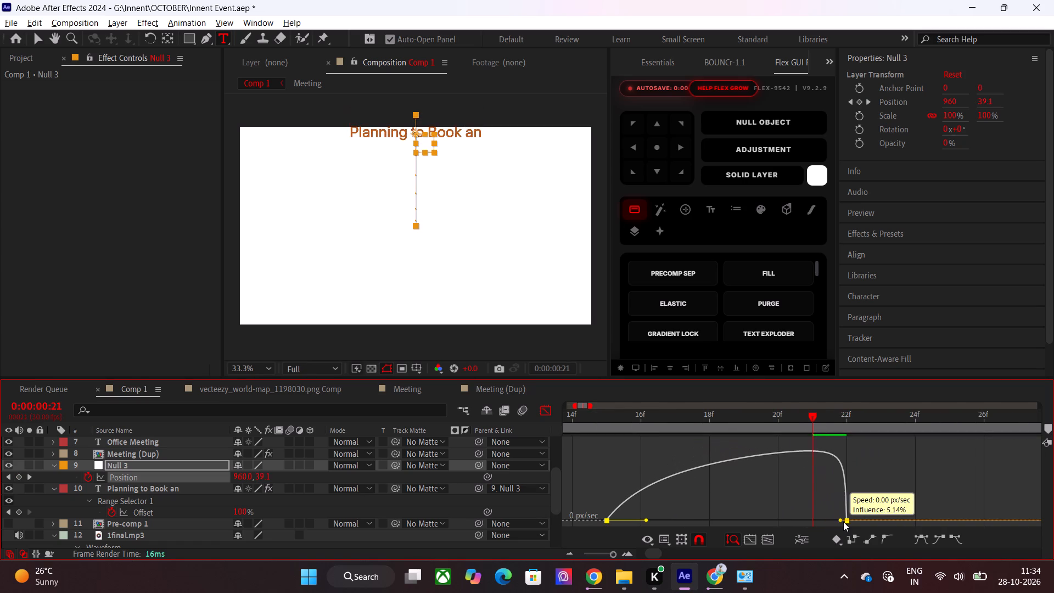
pyautogui.moveTo(843, 522); pyautogui.dragTo(846, 522)
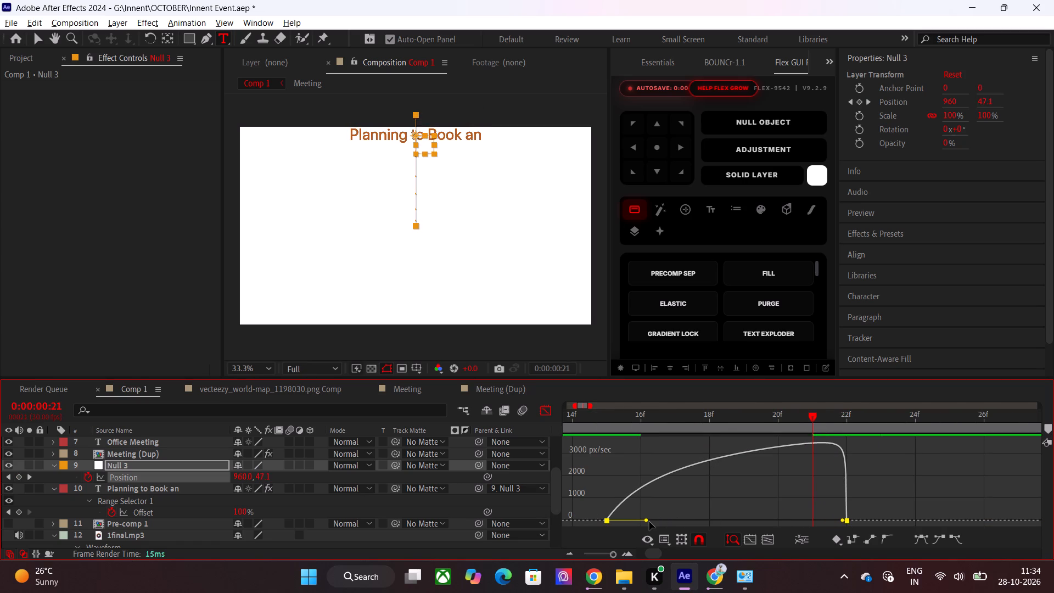
pyautogui.moveTo(647, 521); pyautogui.dragTo(717, 521)
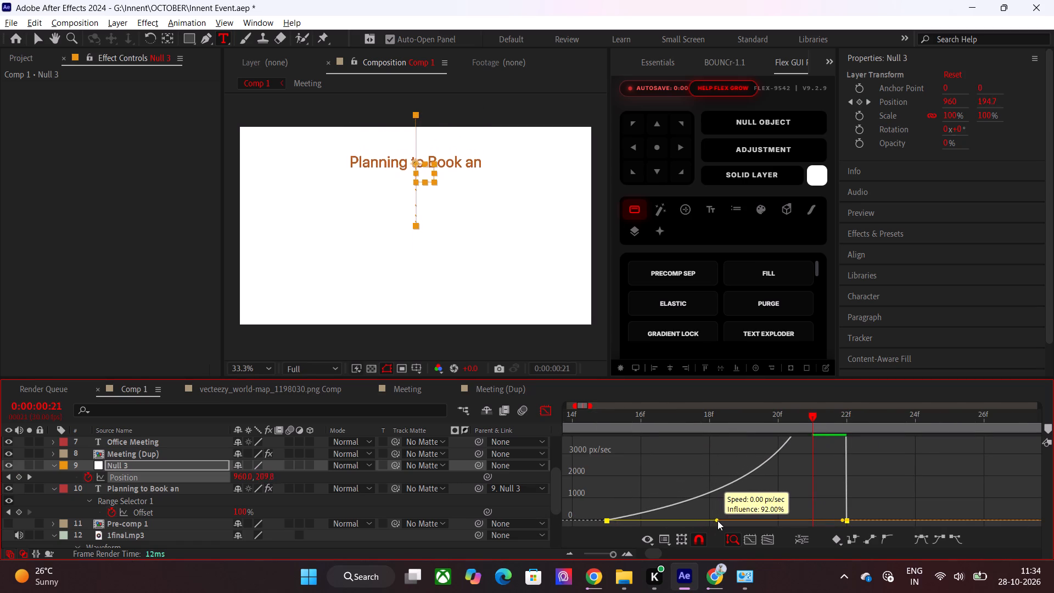
pyautogui.moveTo(717, 521); pyautogui.dragTo(731, 521)
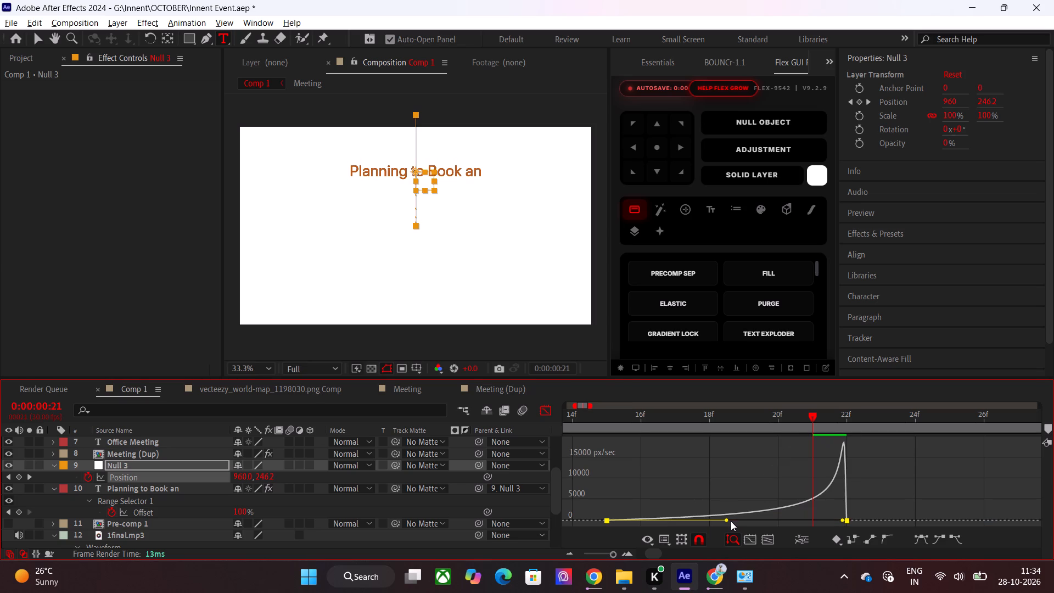
pyautogui.moveTo(745, 417); pyautogui.dragTo(704, 428)
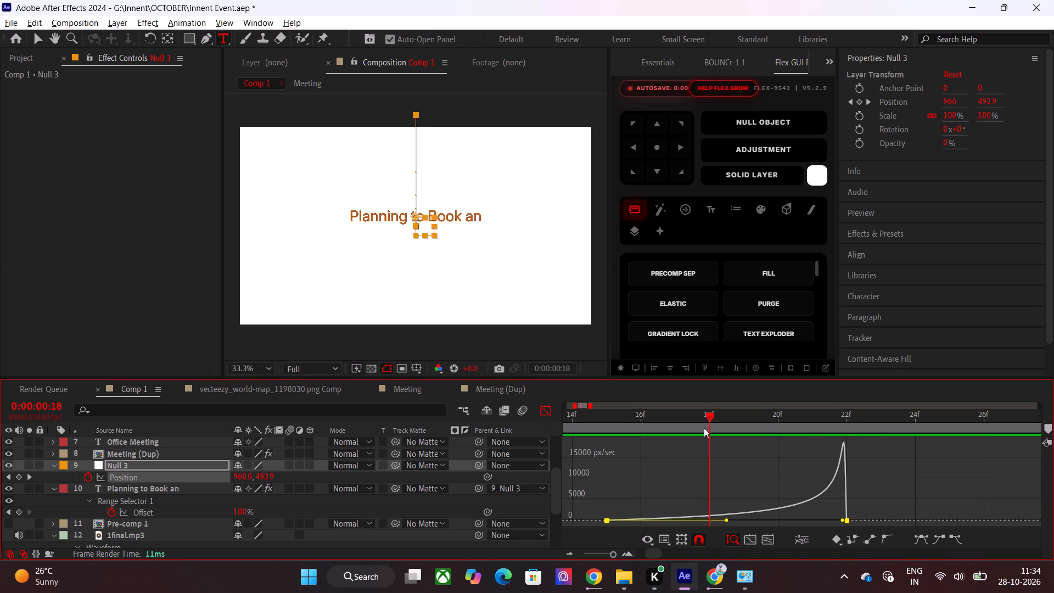
pyautogui.moveTo(704, 428); pyautogui.dragTo(719, 437)
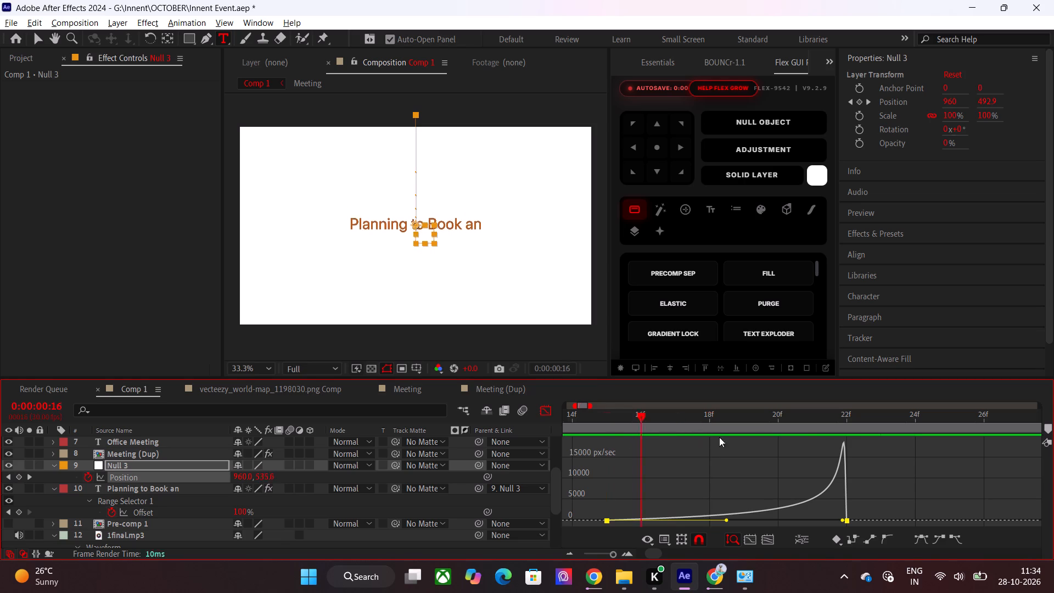
pyautogui.moveTo(719, 437); pyautogui.dragTo(824, 439)
pyautogui.click(552, 412)
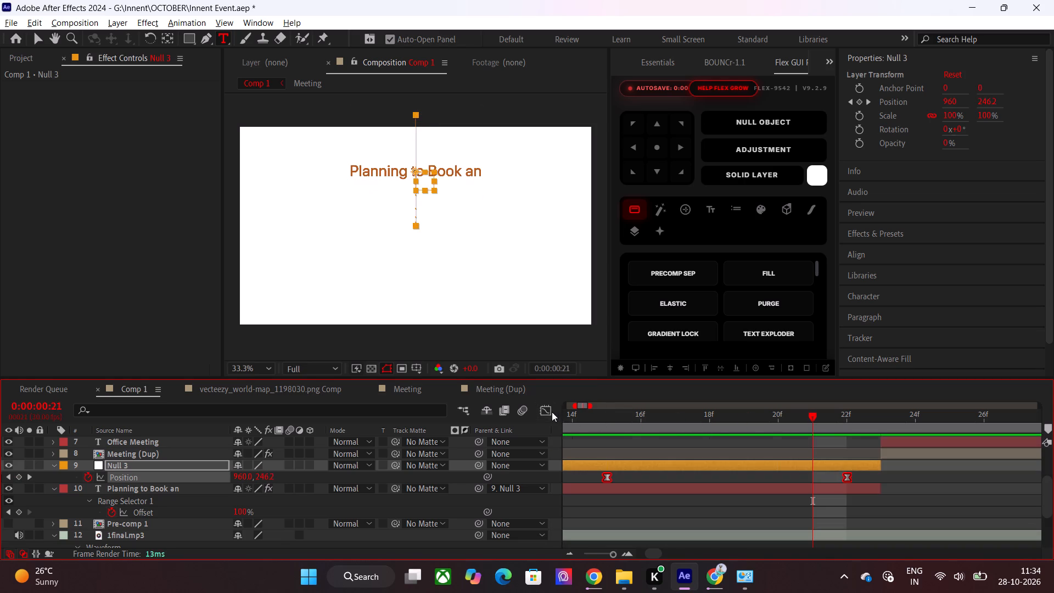
# Keyframe the Planning to Book an text's Opacity from 100% at 0:00:00:18 to 1% at 0:00:00:21.
pyautogui.moveTo(826, 417); pyautogui.dragTo(840, 417)
pyautogui.click(848, 490)
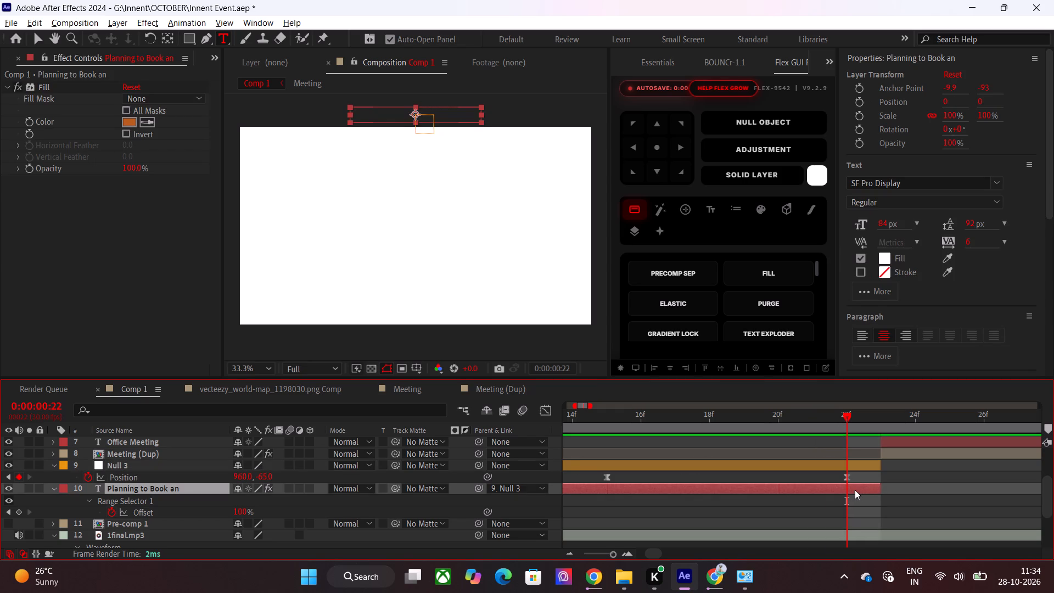
pyautogui.press('t')
pyautogui.click(86, 497)
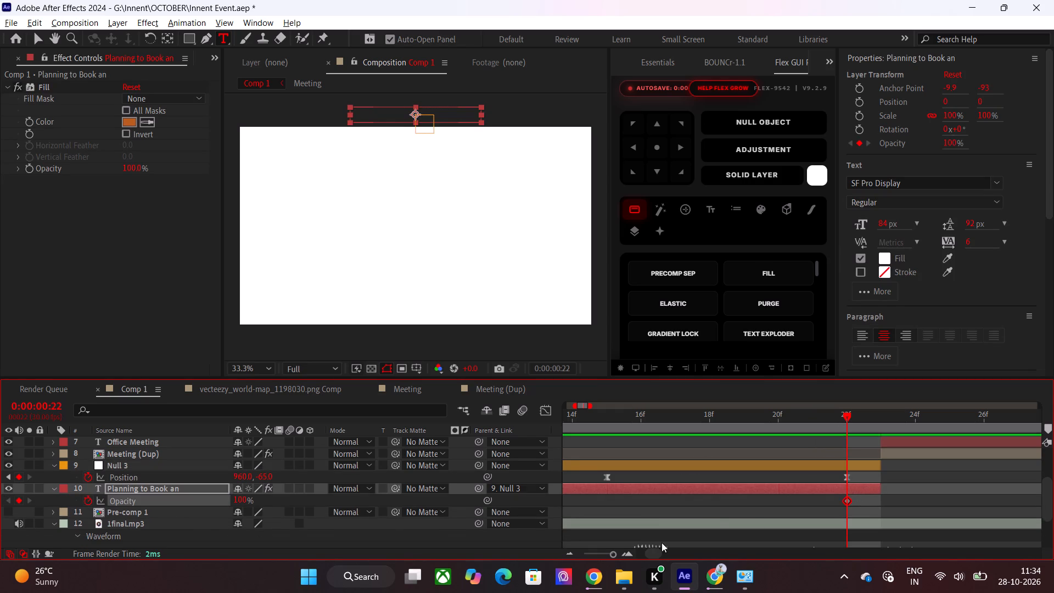
pyautogui.moveTo(847, 502); pyautogui.dragTo(721, 506)
pyautogui.moveTo(239, 505); pyautogui.dragTo(70, 505)
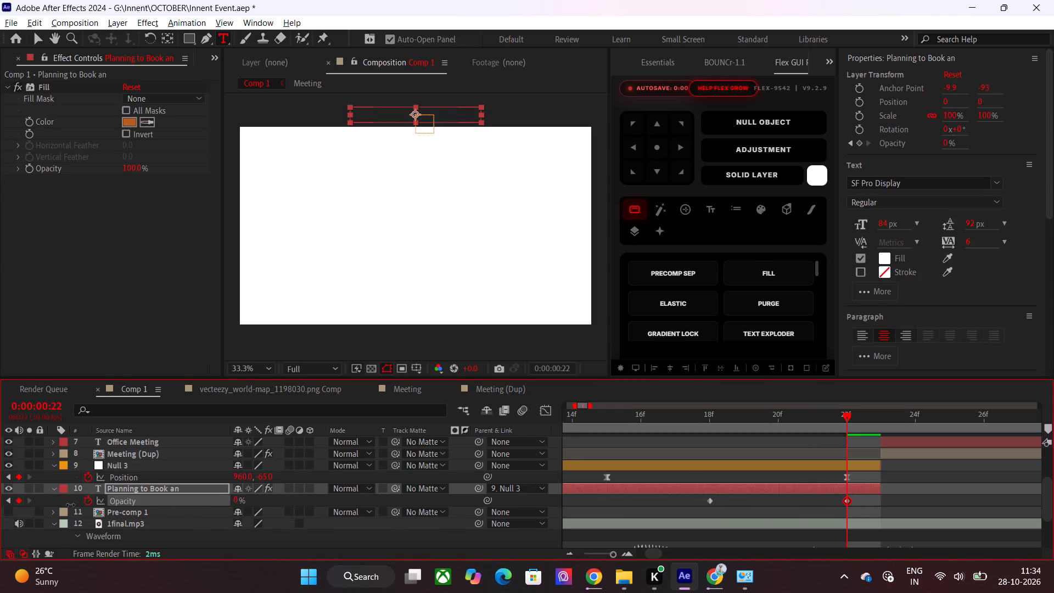
pyautogui.moveTo(70, 505); pyautogui.dragTo(71, 505)
pyautogui.moveTo(846, 500); pyautogui.dragTo(808, 500)
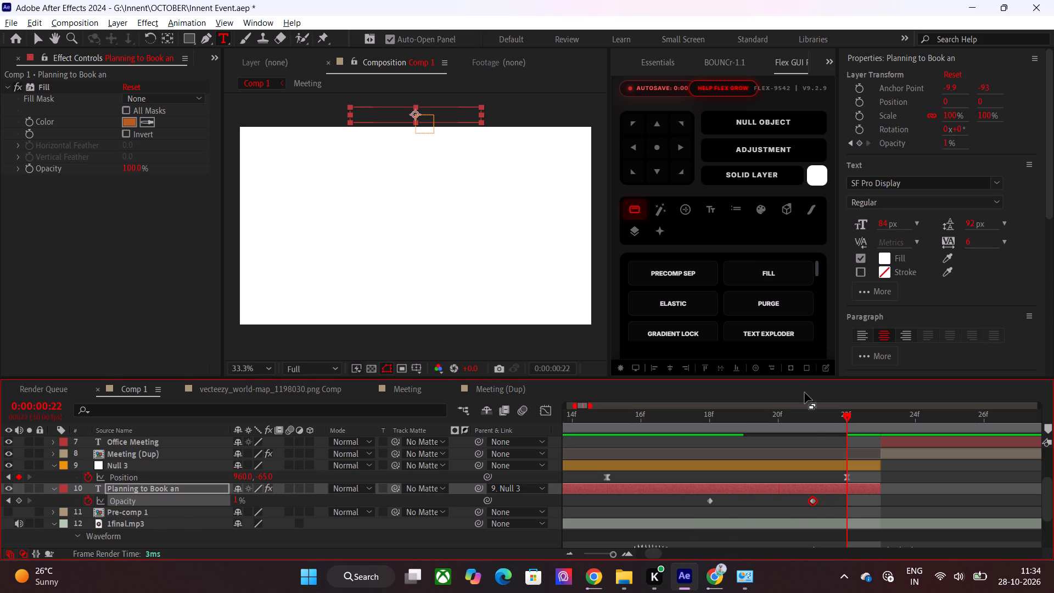
# Preview the Planning to Book an text's upward exit and fade, and its change to the Office Meeting image and caption.
pyautogui.moveTo(815, 422); pyautogui.dragTo(836, 444)
pyautogui.moveTo(836, 444); pyautogui.dragTo(663, 456)
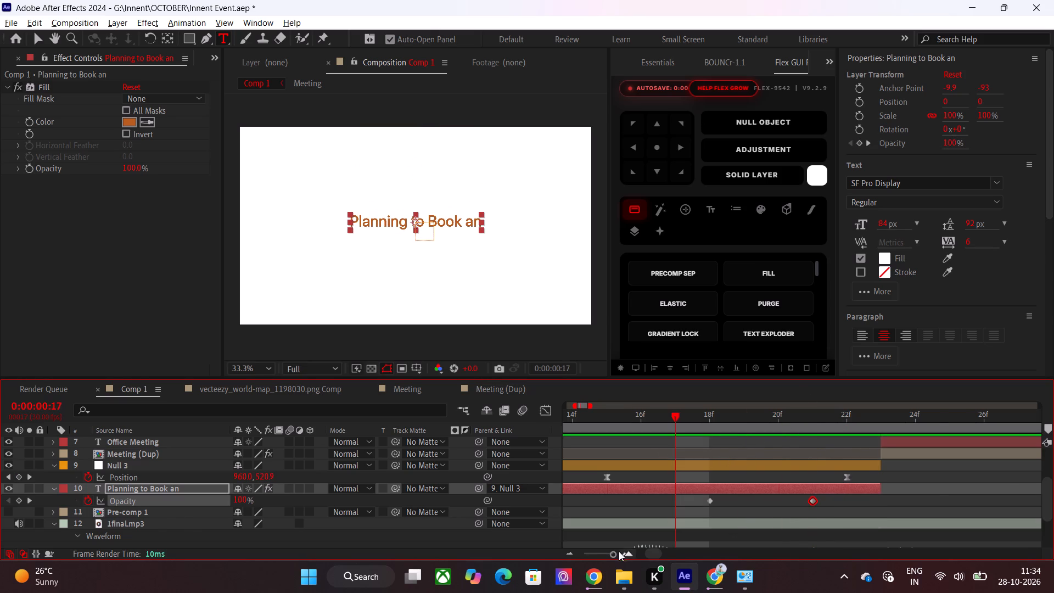
pyautogui.moveTo(608, 552); pyautogui.dragTo(602, 552)
pyautogui.moveTo(596, 417); pyautogui.dragTo(546, 426)
pyautogui.press('space')
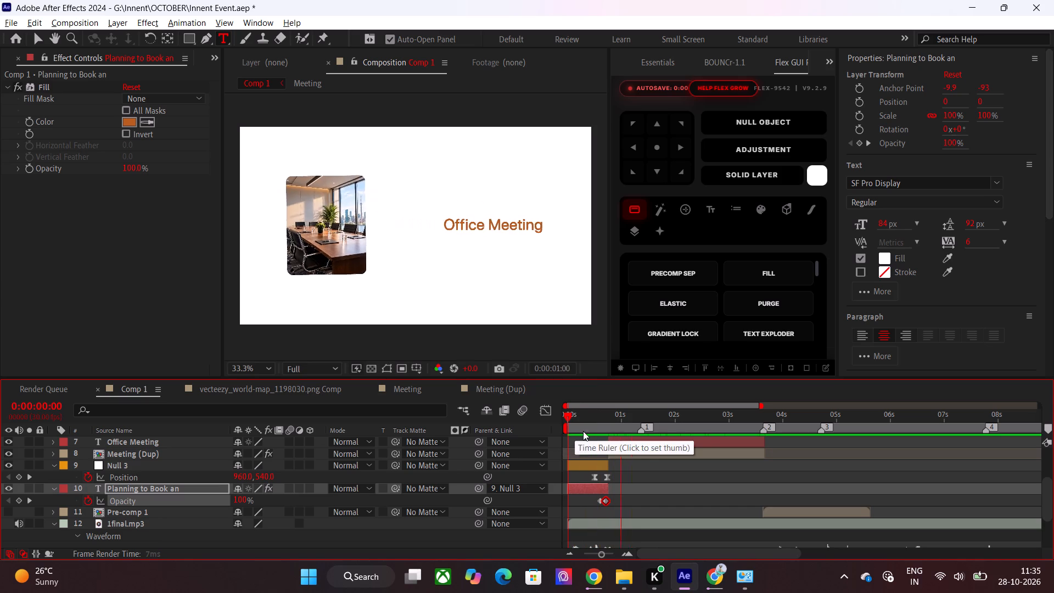
pyautogui.moveTo(584, 428); pyautogui.dragTo(518, 428)
pyautogui.press('space')
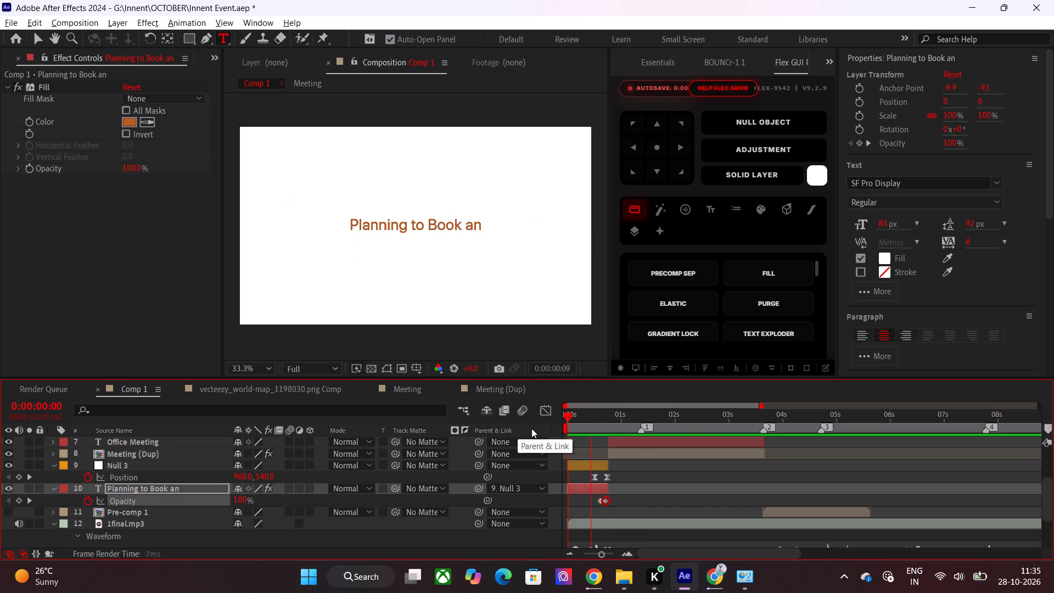
pyautogui.moveTo(591, 429); pyautogui.dragTo(601, 429)
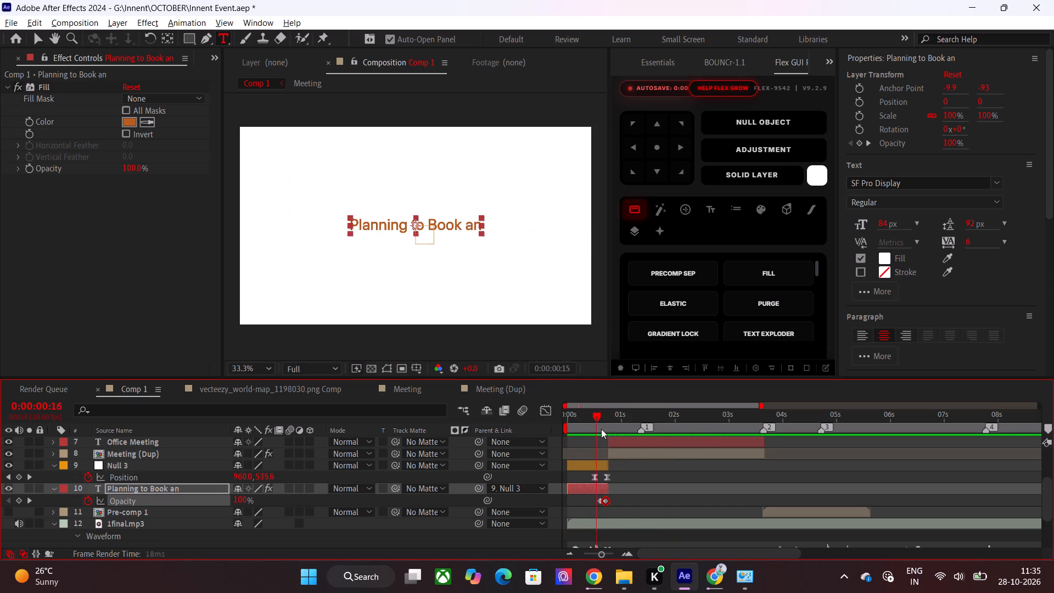
pyautogui.moveTo(601, 429); pyautogui.dragTo(592, 440)
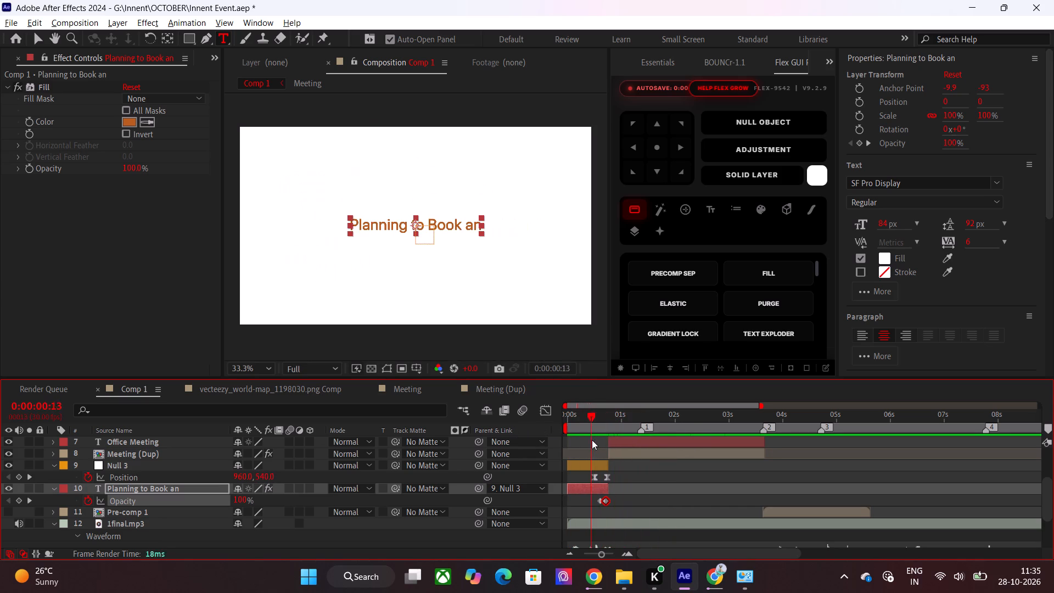
# Trim the ends of the six caption and meeting image layers, from Special Ceremony to the lower Meeting (Dup), to 0:00:03:19.
pyautogui.moveTo(592, 440); pyautogui.dragTo(671, 443)
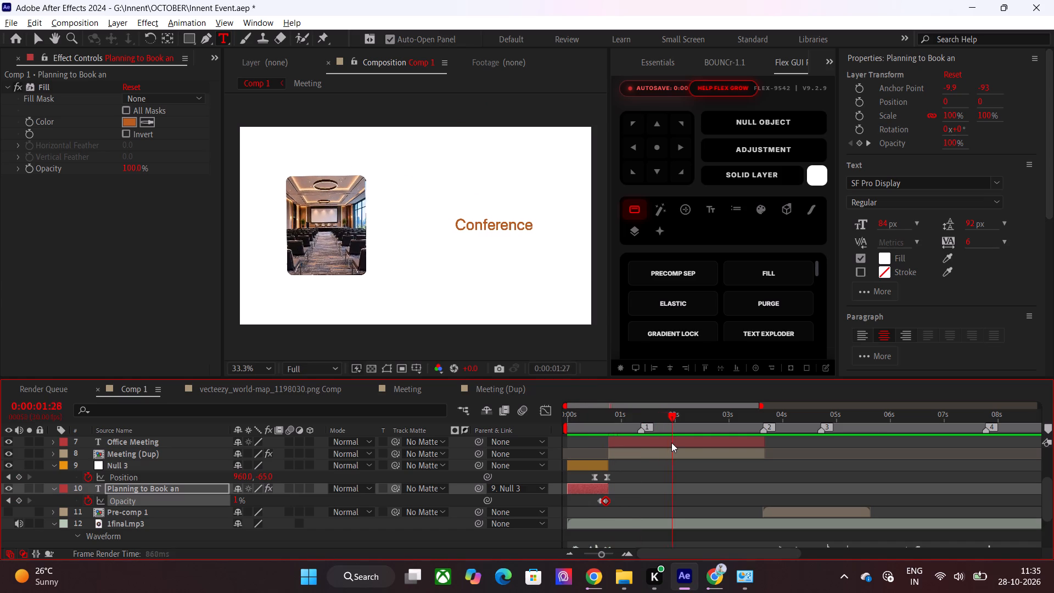
pyautogui.moveTo(671, 443); pyautogui.dragTo(725, 443)
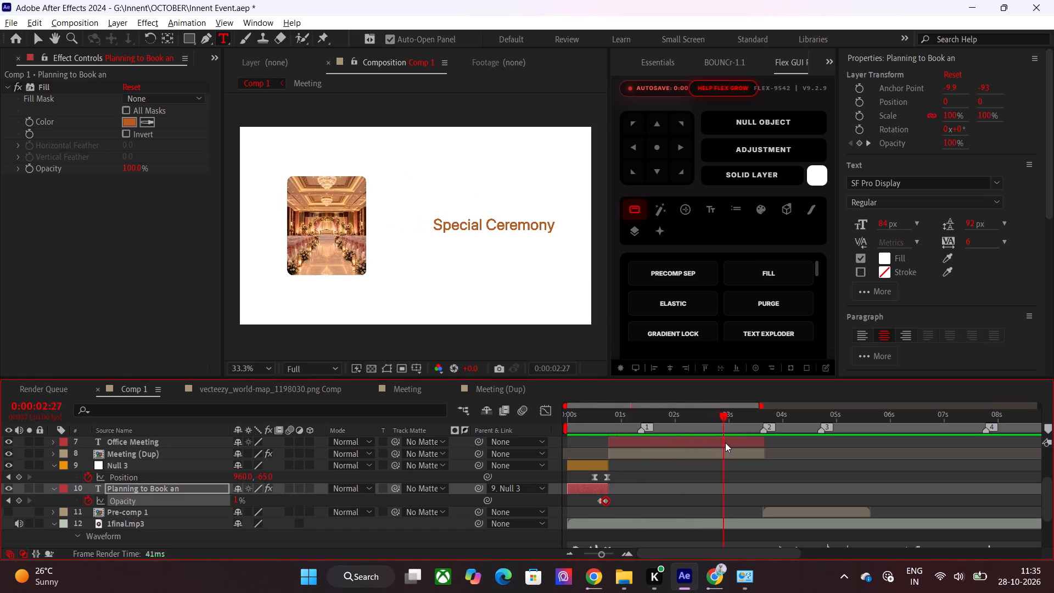
pyautogui.moveTo(725, 443); pyautogui.dragTo(763, 443)
pyautogui.scroll(2, 778, 460)
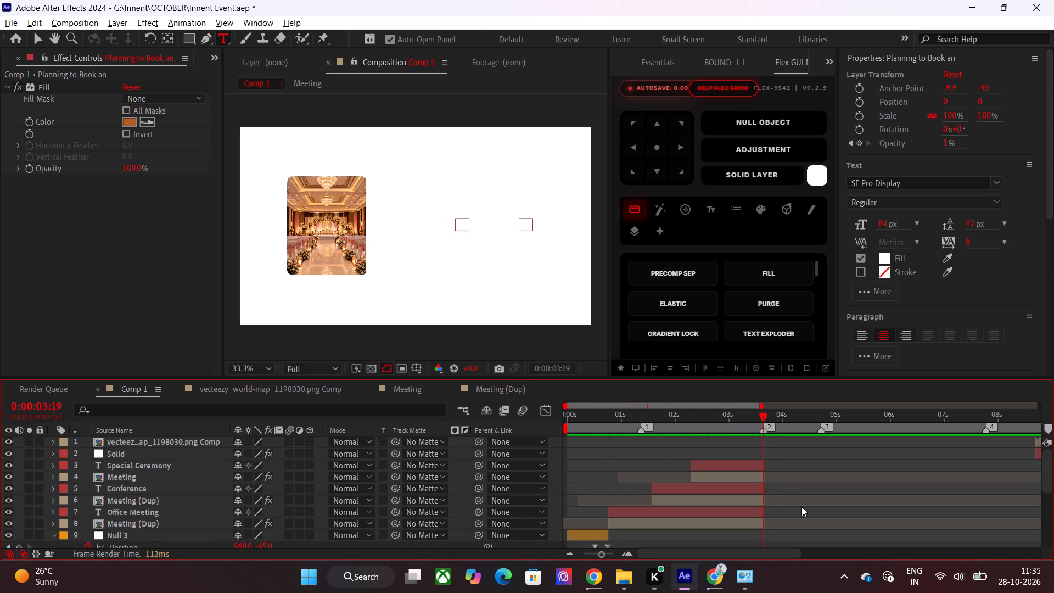
pyautogui.scroll(1, 801, 507)
pyautogui.click(609, 557)
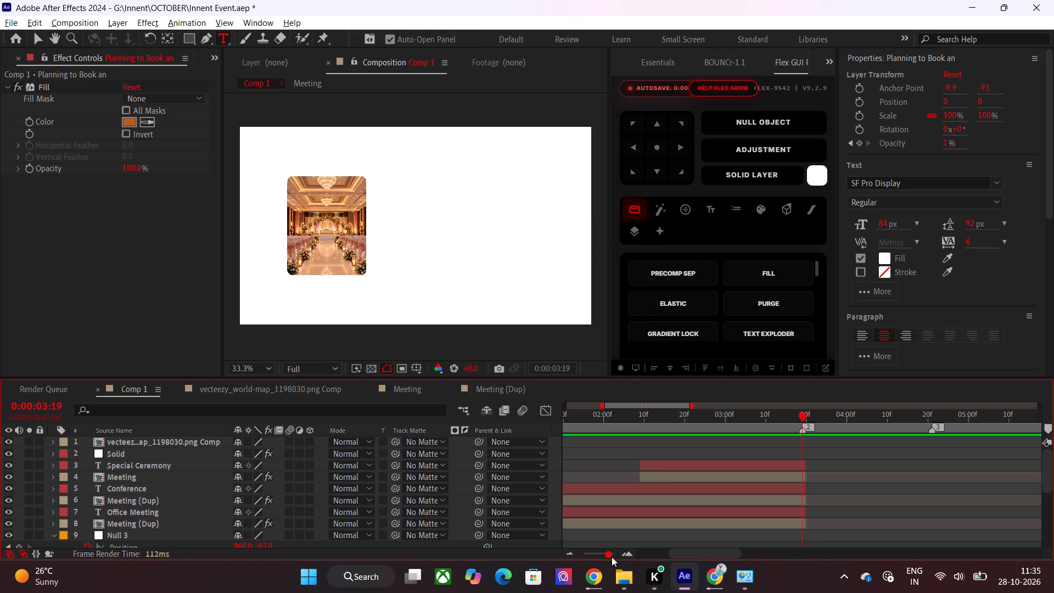
pyautogui.click(794, 465)
pyautogui.keyDown('shift'); pyautogui.click(787, 523); pyautogui.keyUp('shift')
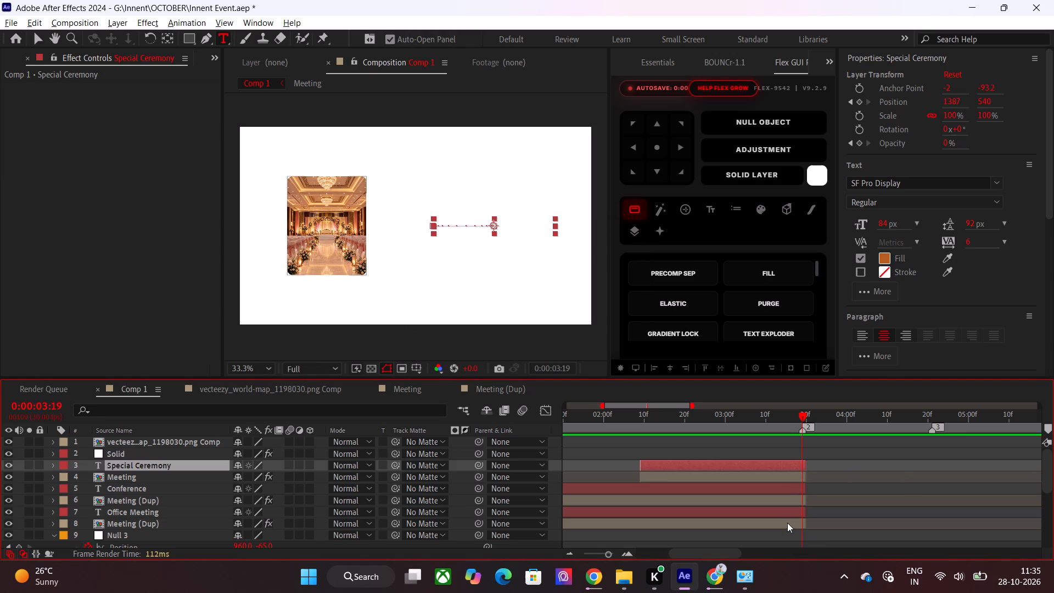
pyautogui.click(805, 523)
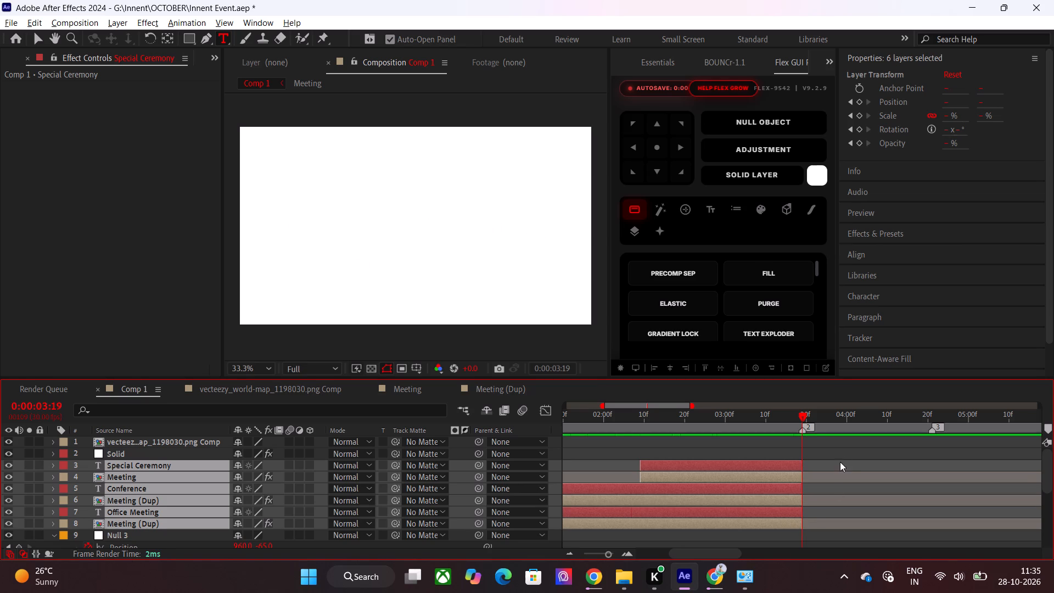
pyautogui.click(842, 453)
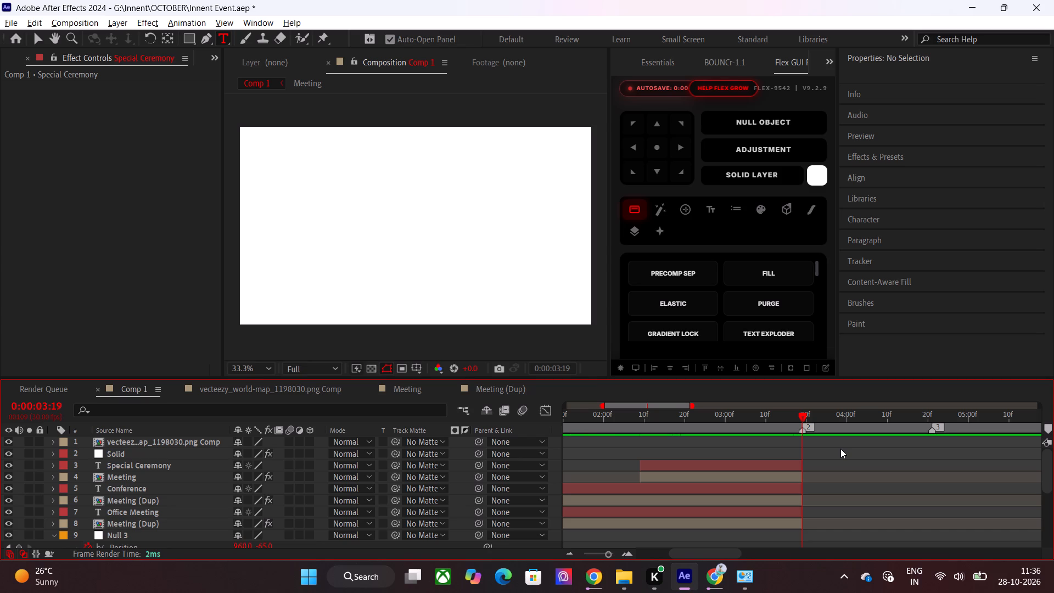
# Delete the Special Ceremony text's last two Opacity keyframes, starting at 0:00:03:12, to remove its fade-out.
pyautogui.scroll(2, 840, 449)
pyautogui.scroll(-2, 851, 450)
pyautogui.scroll(3, 852, 450)
pyautogui.moveTo(774, 421); pyautogui.dragTo(768, 421)
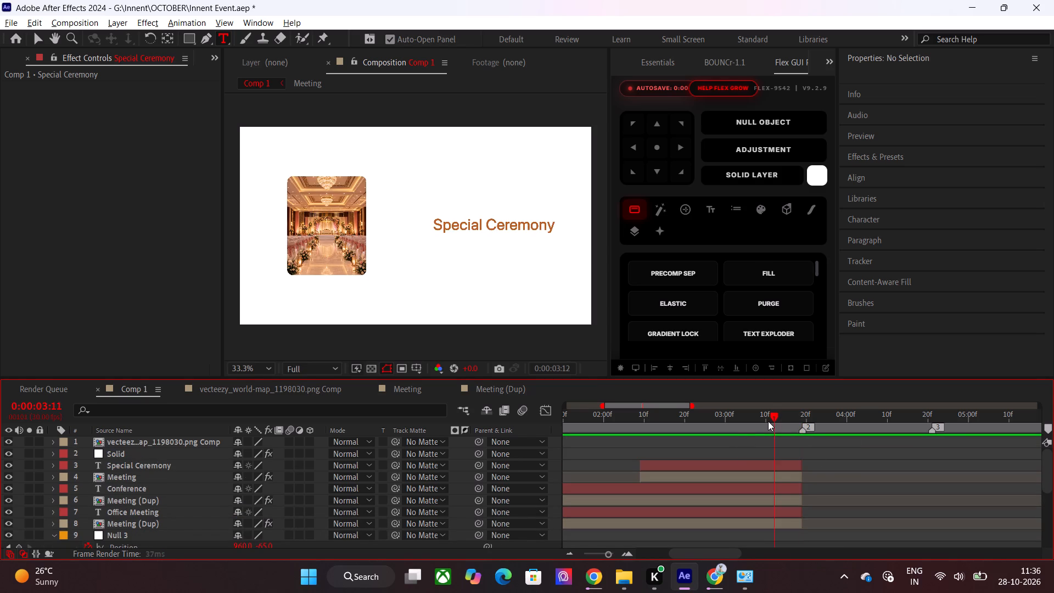
pyautogui.moveTo(768, 421); pyautogui.dragTo(792, 426)
pyautogui.click(788, 465)
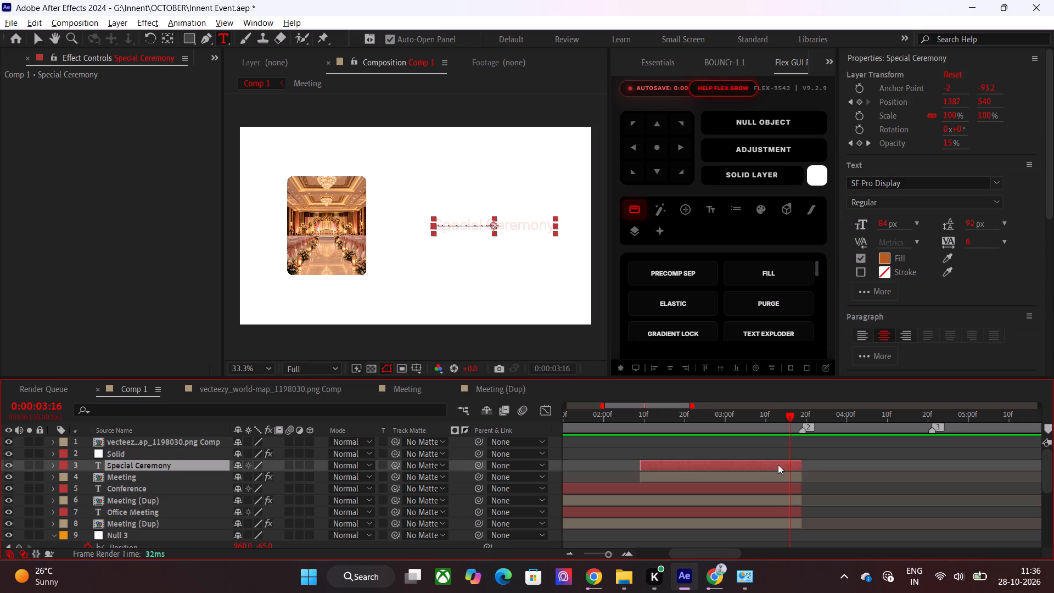
pyautogui.press('u')
pyautogui.moveTo(822, 486); pyautogui.dragTo(756, 487)
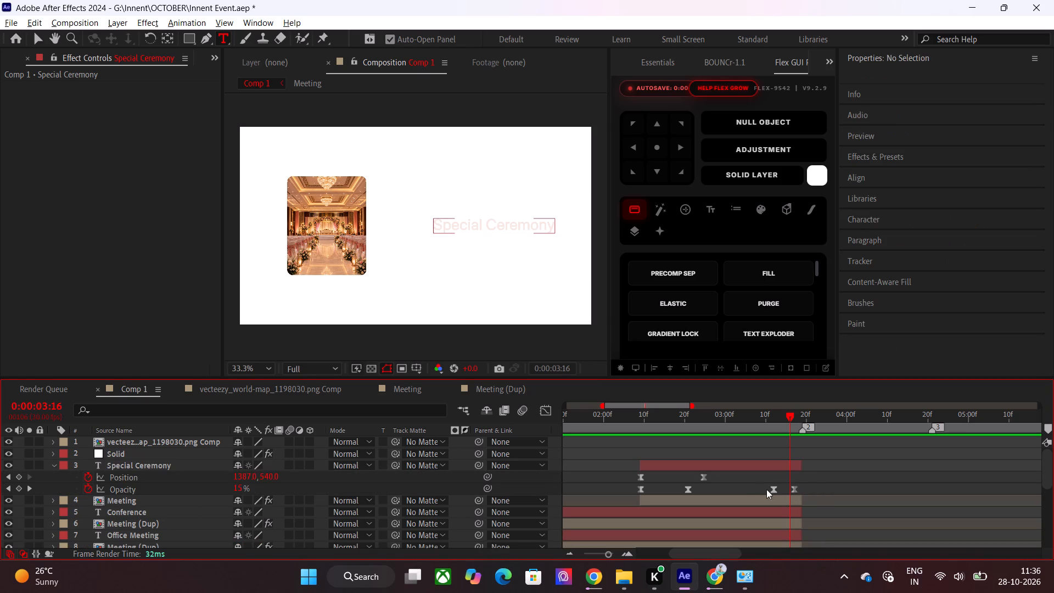
pyautogui.moveTo(816, 482); pyautogui.dragTo(758, 496)
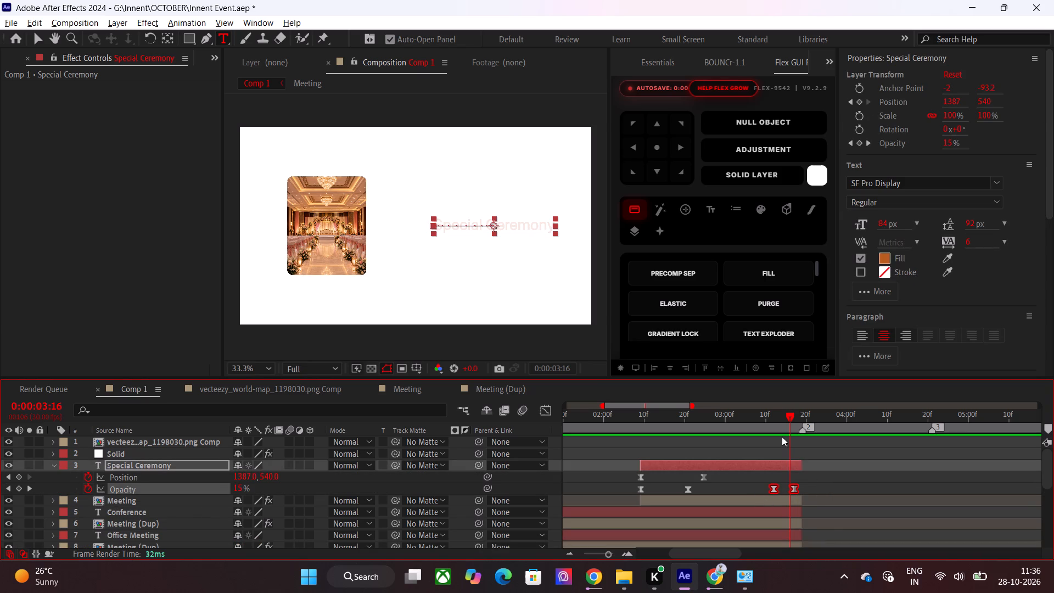
pyautogui.moveTo(786, 418); pyautogui.dragTo(770, 421)
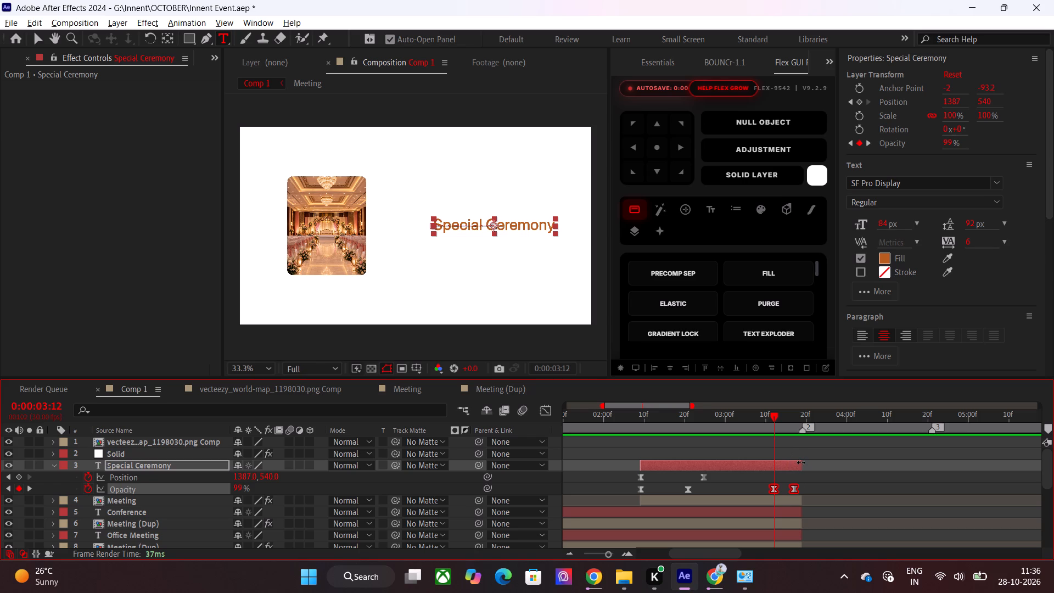
pyautogui.press('Delete')
pyautogui.click(843, 463)
pyautogui.click(788, 469)
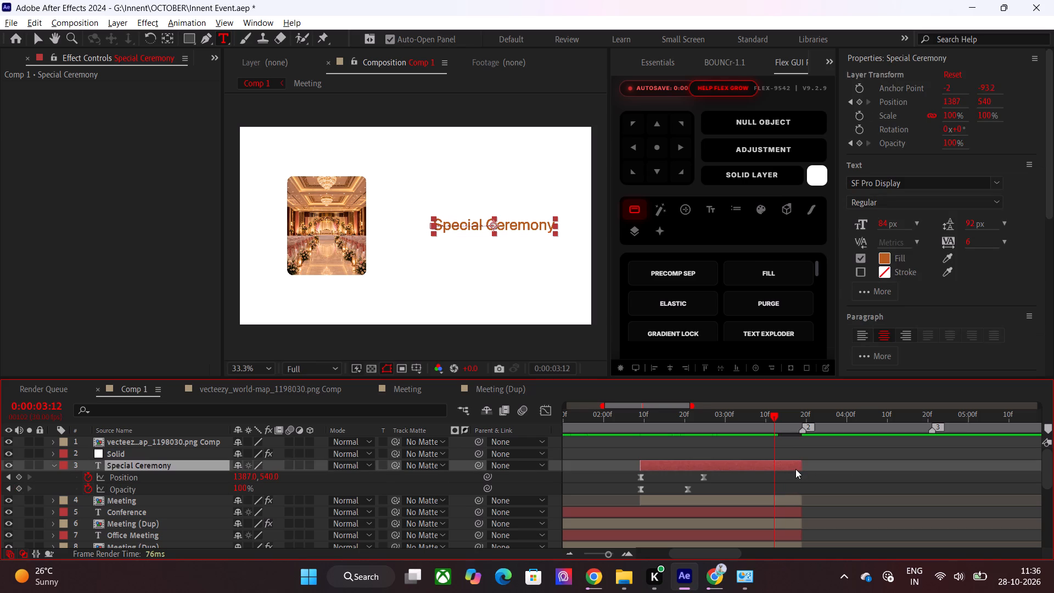
pyautogui.press('u')
# At 0:00:03:19, add a text layer reading "With" at about 624, 423 in the frame's upper part.
pyautogui.moveTo(782, 421); pyautogui.dragTo(800, 421)
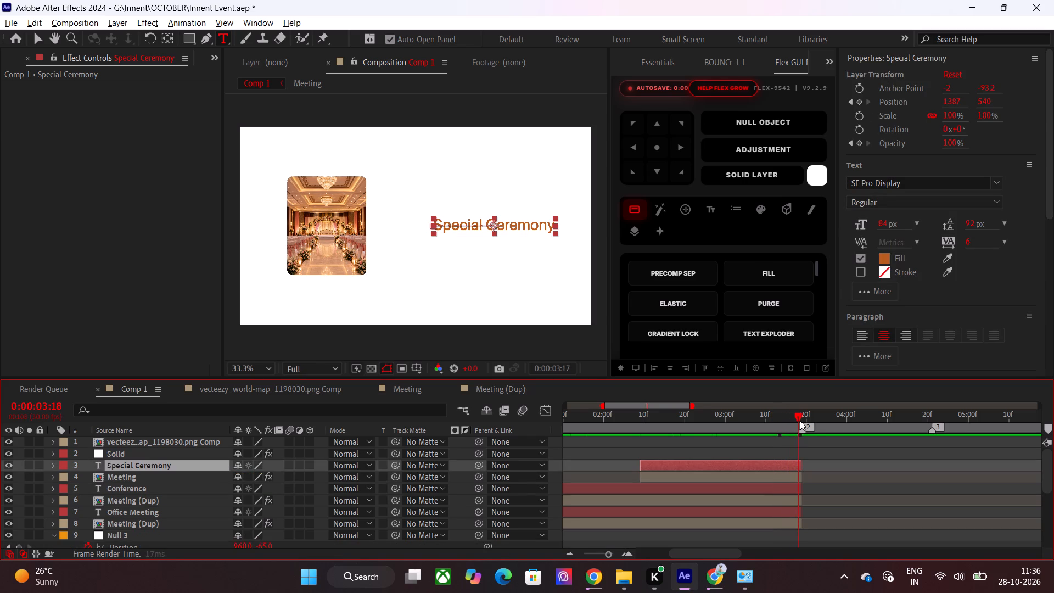
pyautogui.moveTo(800, 421); pyautogui.dragTo(802, 421)
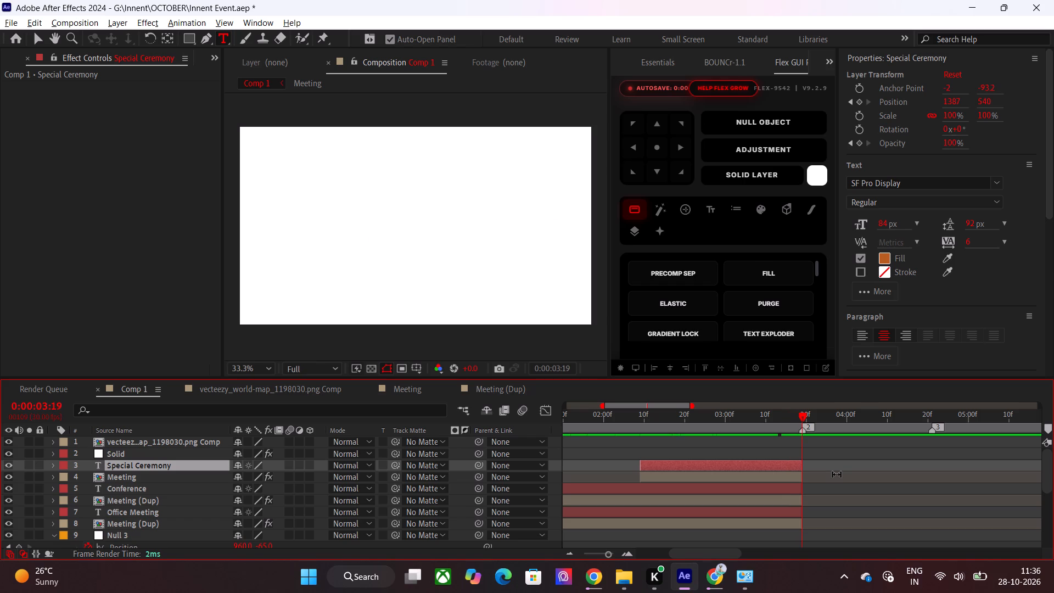
pyautogui.scroll(3, 837, 474)
pyautogui.click(354, 204)
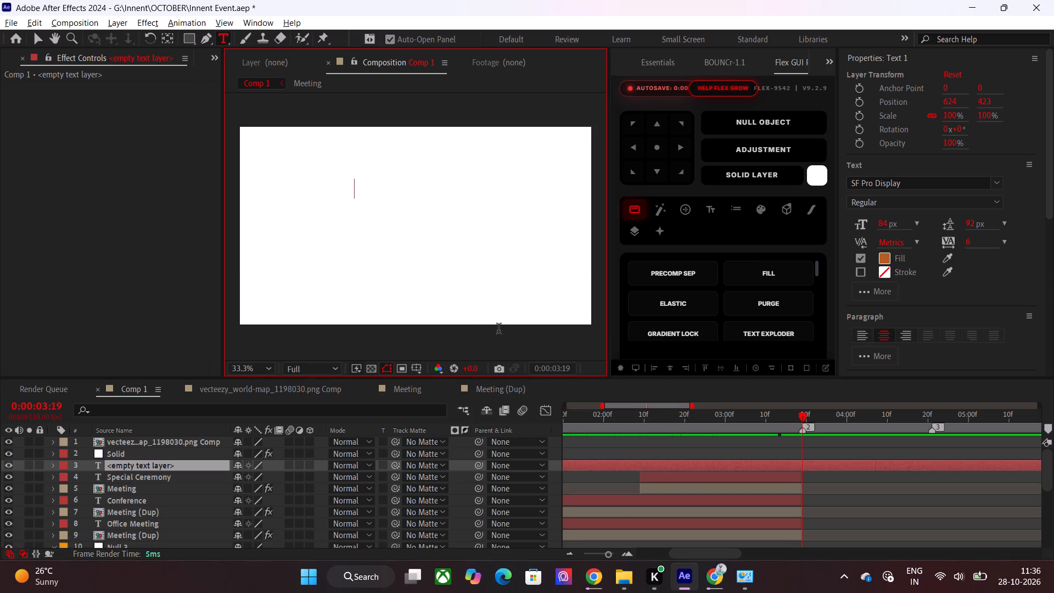
pyautogui.write('With')
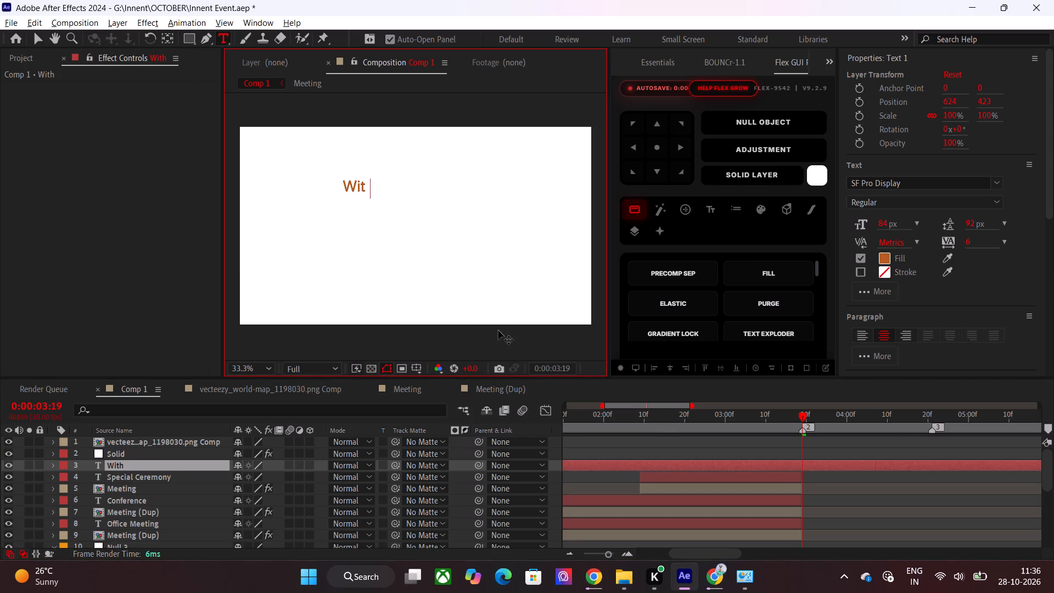
pyautogui.click(864, 481)
# Trim the start of the With text layer to 0:00:03:19.
pyautogui.click(811, 468)
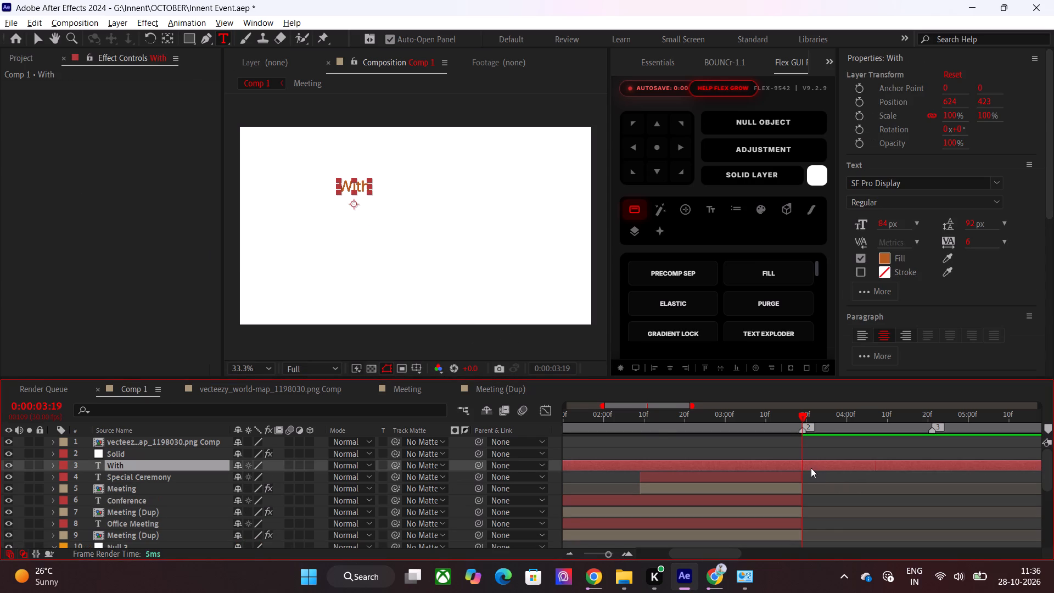
pyautogui.click(811, 468)
pyautogui.hotkey('ctrl', 'alt', '[')
pyautogui.hotkey('ctrl', 'alt', '[')
pyautogui.hotkey('alt', '[')
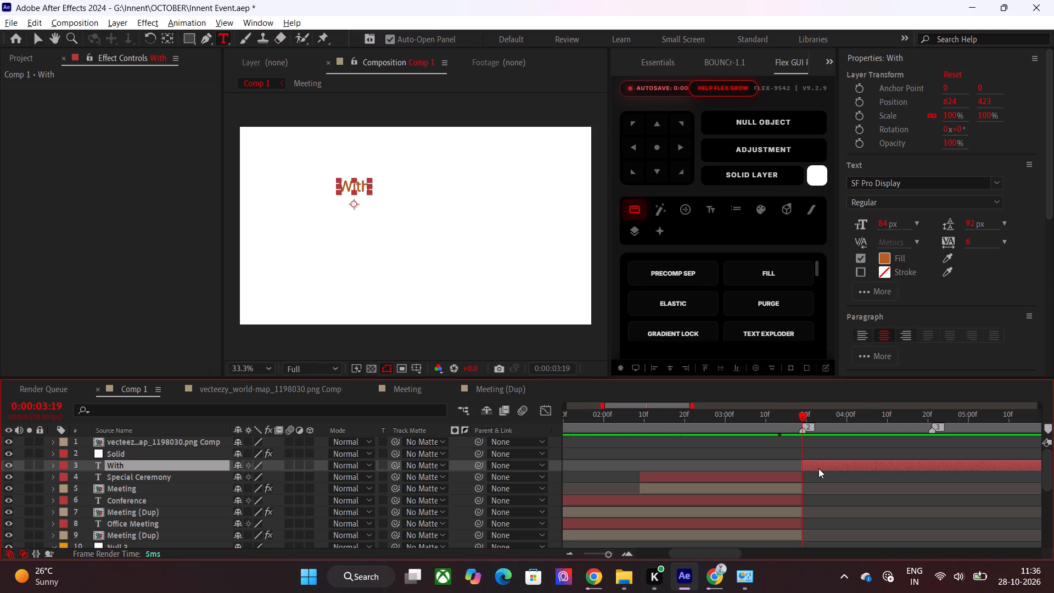
pyautogui.click(824, 499)
# Switch to Chrome and check the Event Booking Script chat's voice-over text and the recent download history.
pyautogui.click(707, 586)
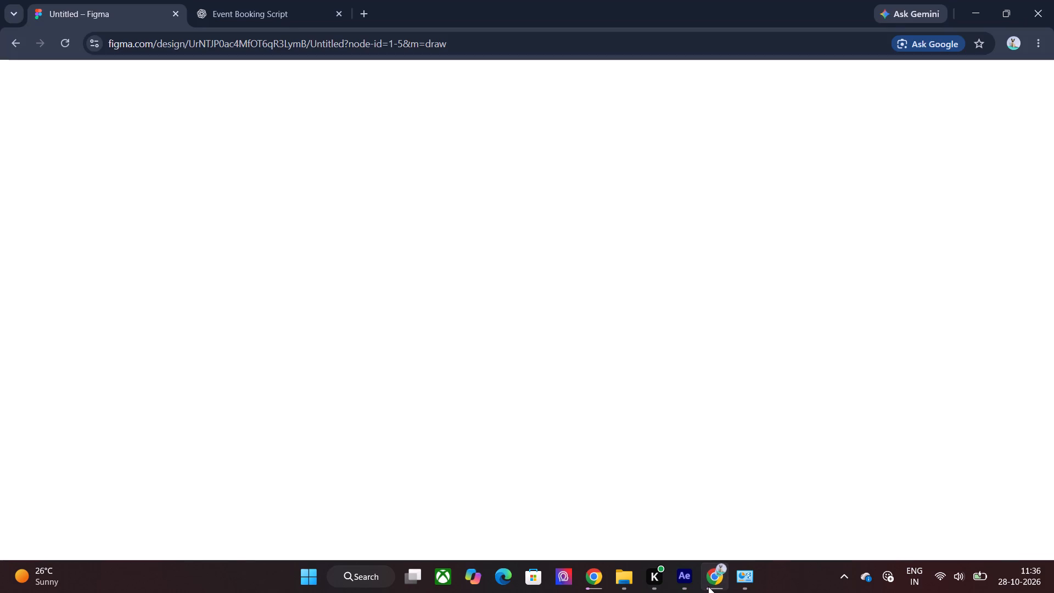
pyautogui.click(714, 576)
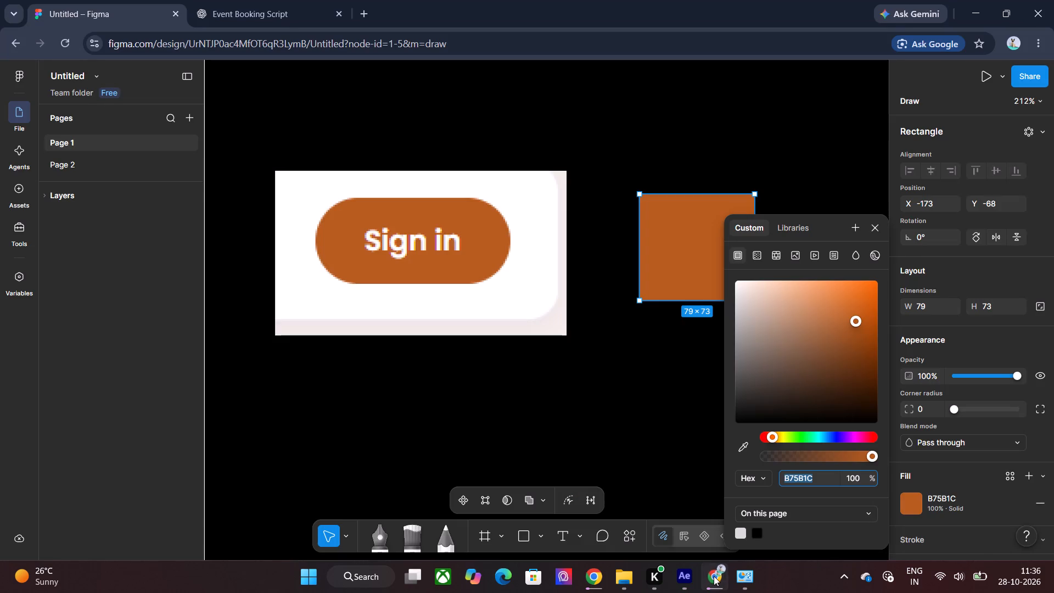
pyautogui.click(714, 576)
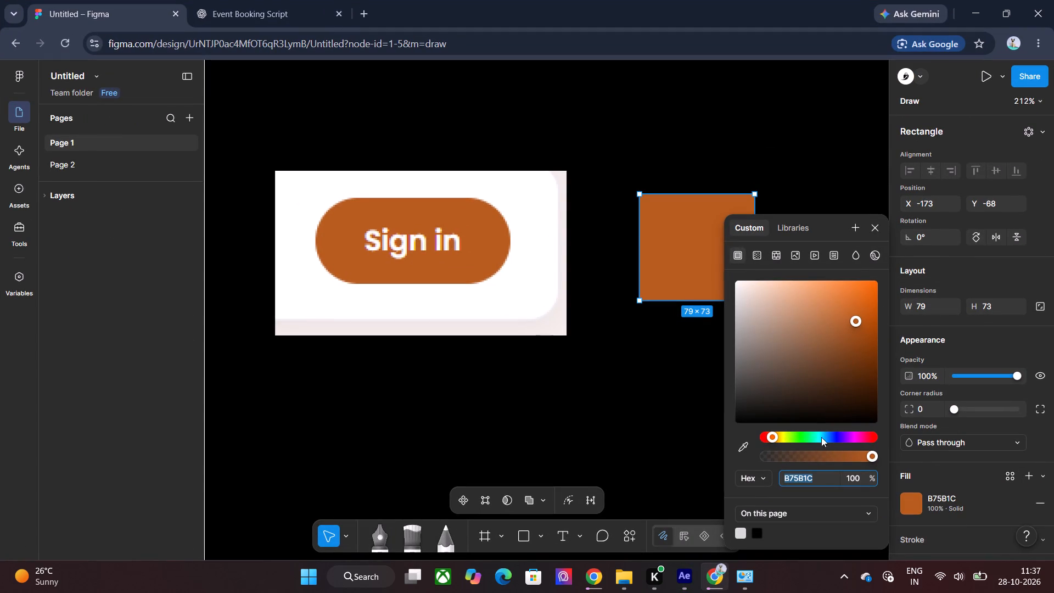
pyautogui.click(257, 0)
pyautogui.click(113, 0)
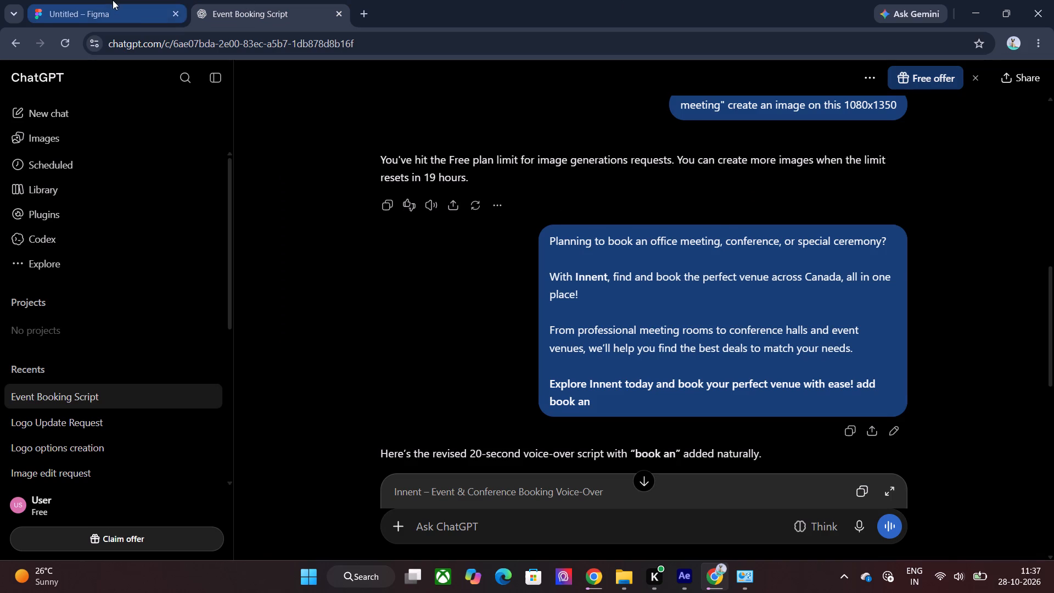
pyautogui.click(603, 592)
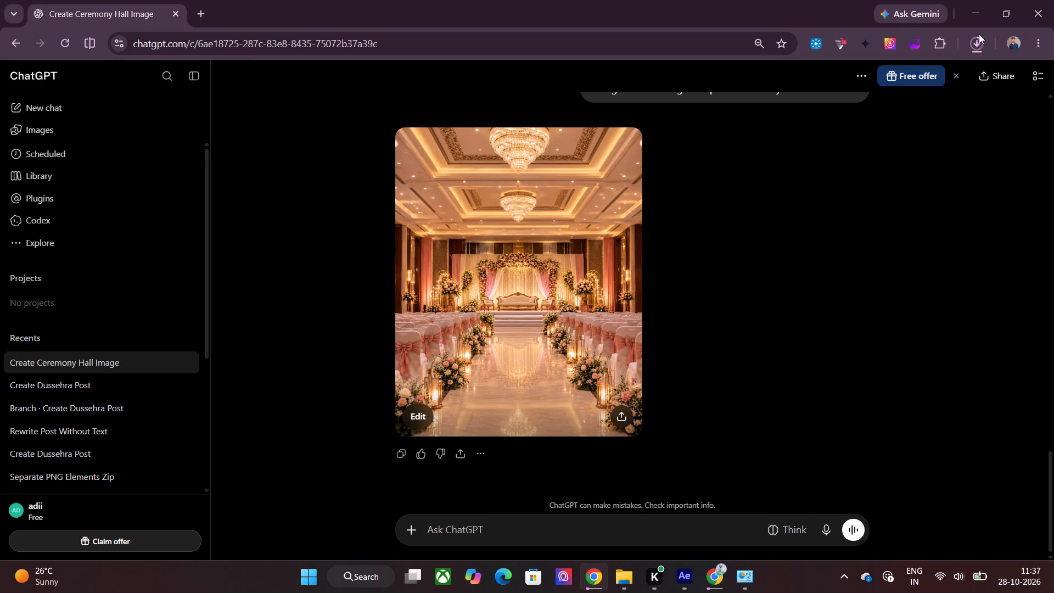
pyautogui.click(984, 52)
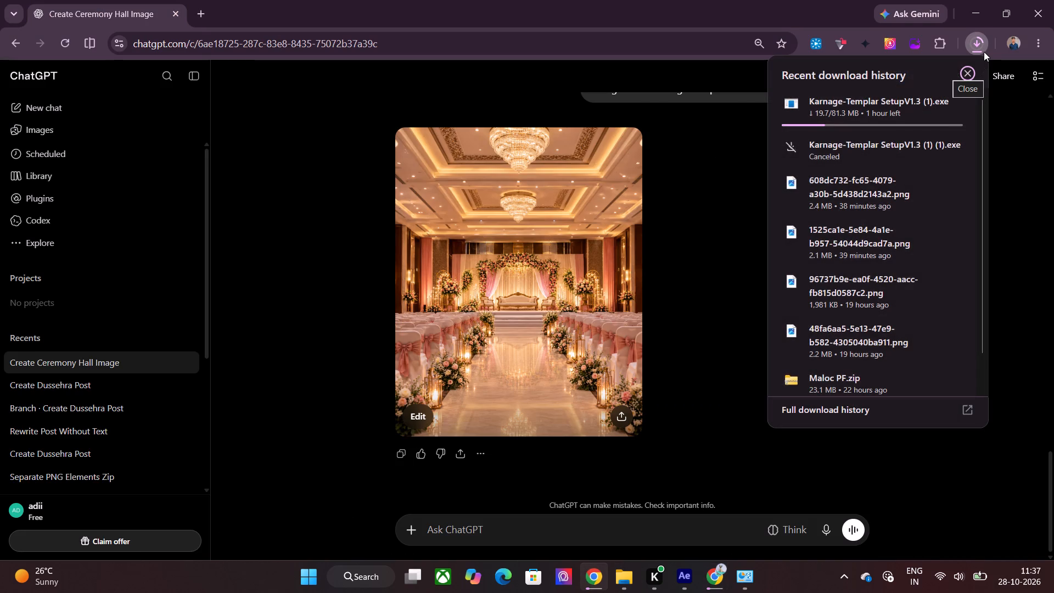
pyautogui.click(984, 52)
pyautogui.click(974, 5)
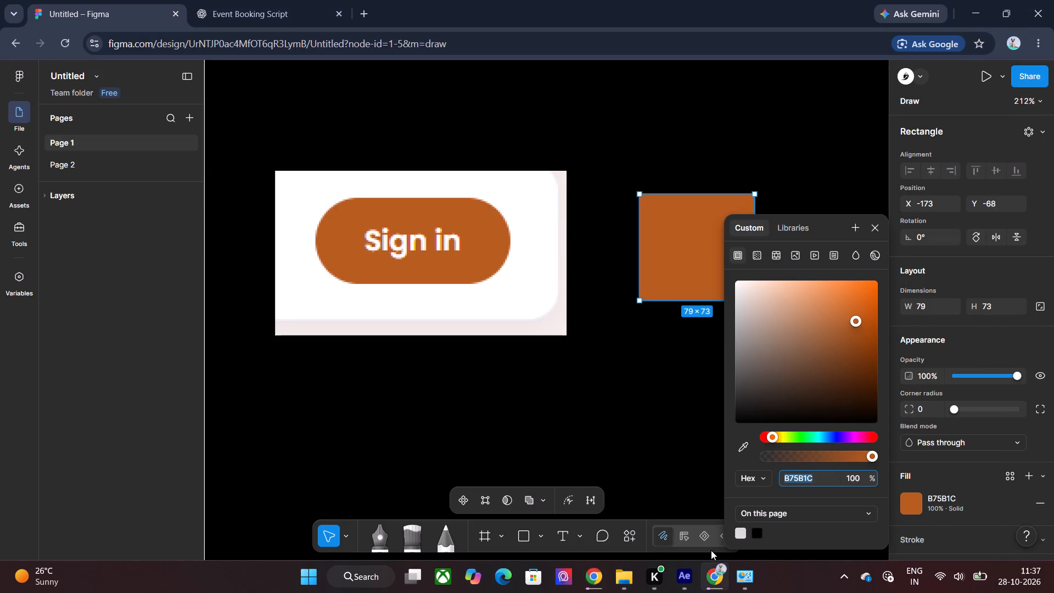
# Back in After Effects, centre the With text's anchor point and align the layer to the frame's centre at 960, 540.
pyautogui.click(673, 571)
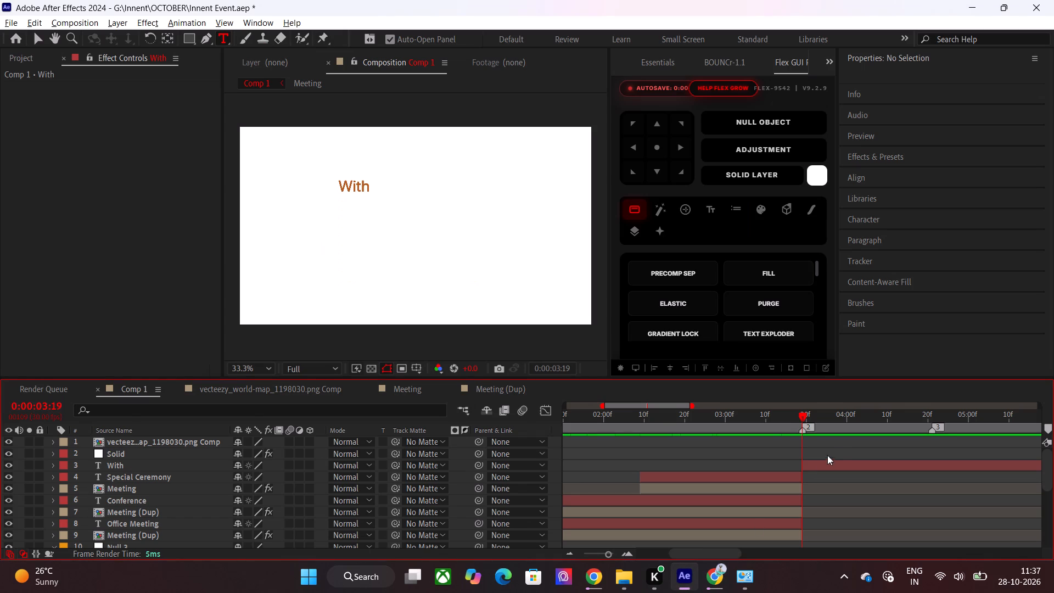
pyautogui.click(831, 465)
pyautogui.click(656, 144)
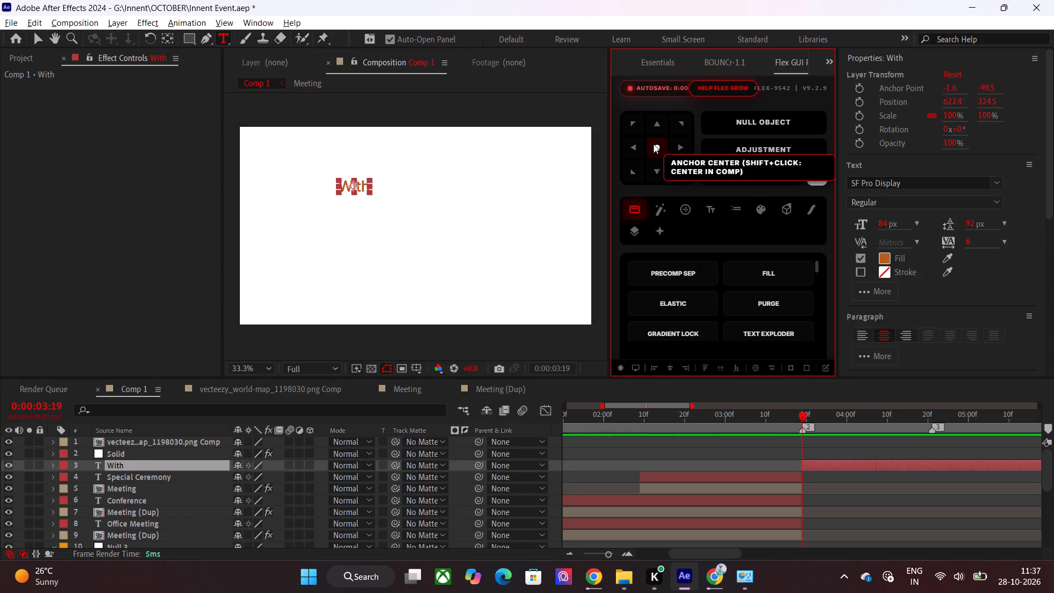
pyautogui.click(666, 363)
pyautogui.click(721, 371)
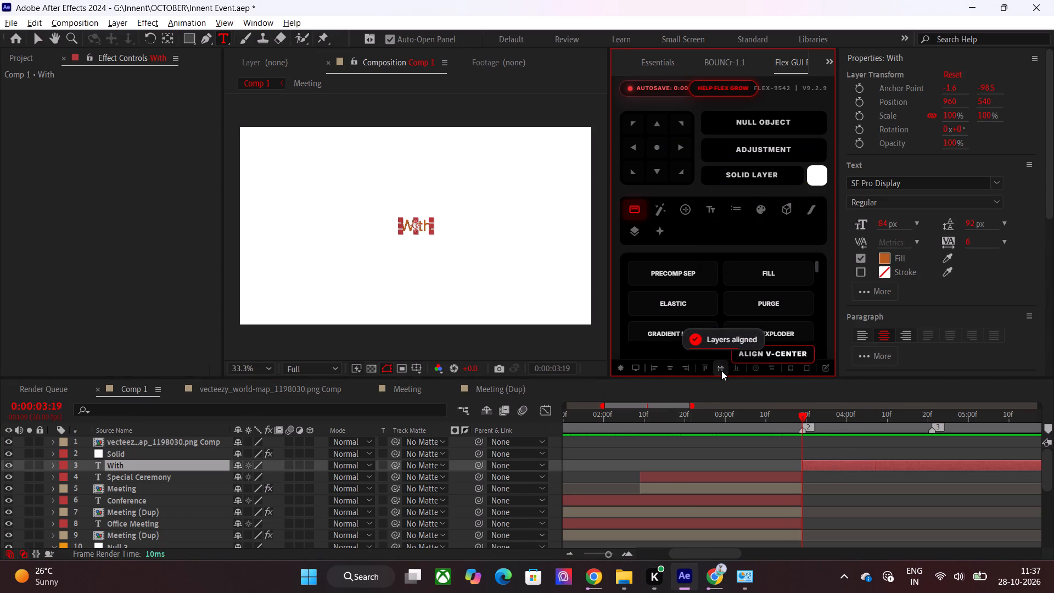
# Set the With text's Scale to 154%.
pyautogui.press('s')
pyautogui.moveTo(274, 478); pyautogui.dragTo(317, 484)
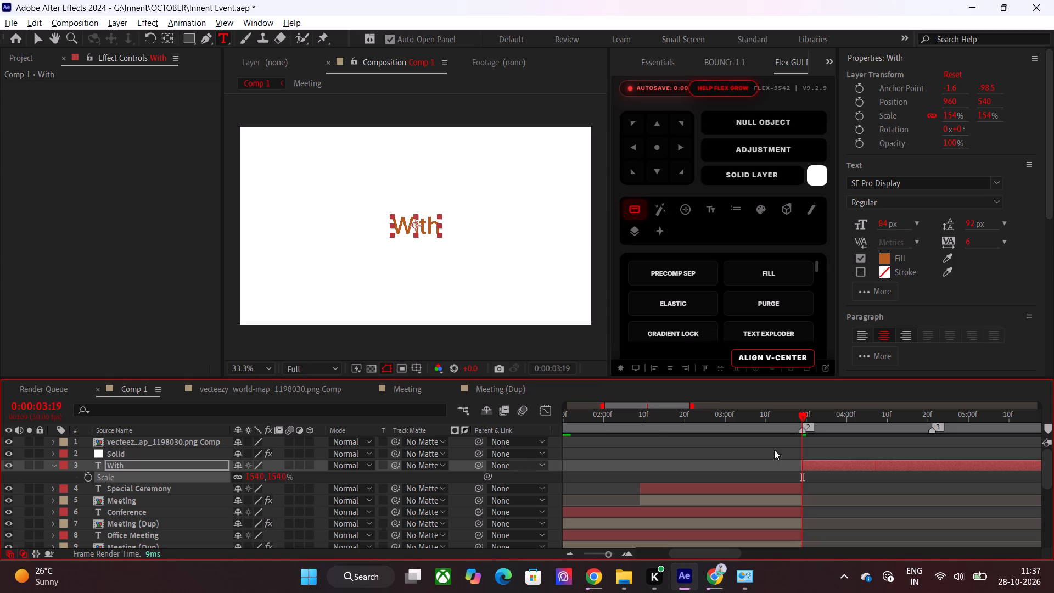
# Change the With text's SF Pro Display font style to Medium, set its tracking to 126, and finish text editing.
pyautogui.doubleClick(838, 461)
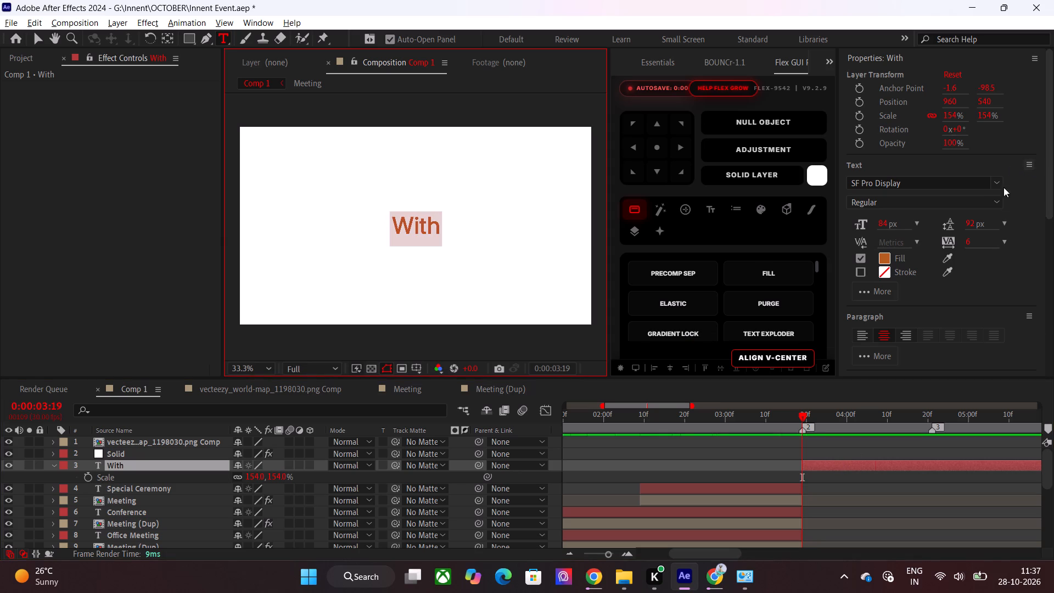
pyautogui.click(997, 204)
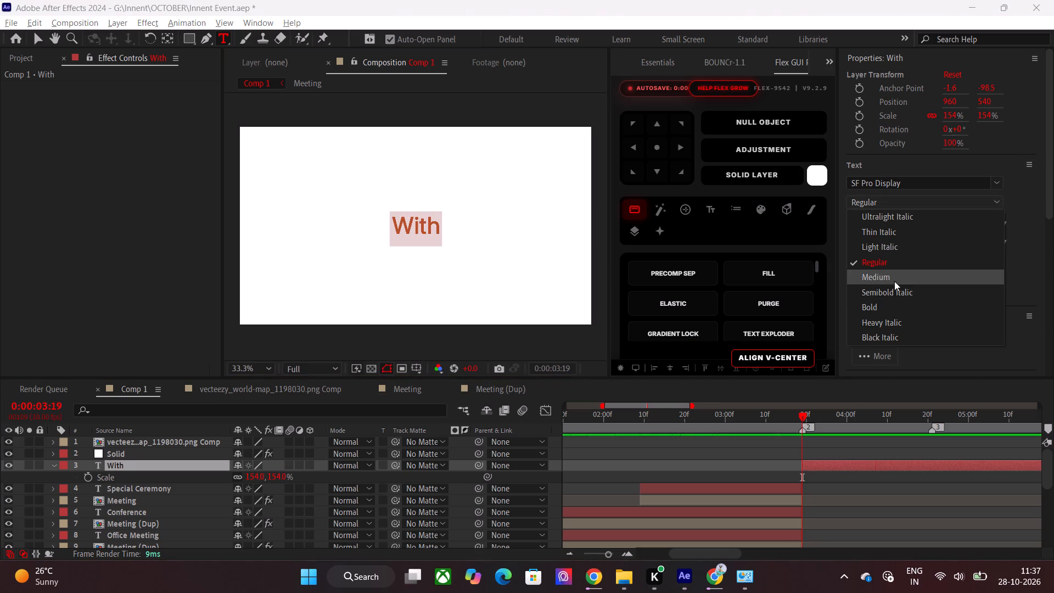
pyautogui.click(895, 281)
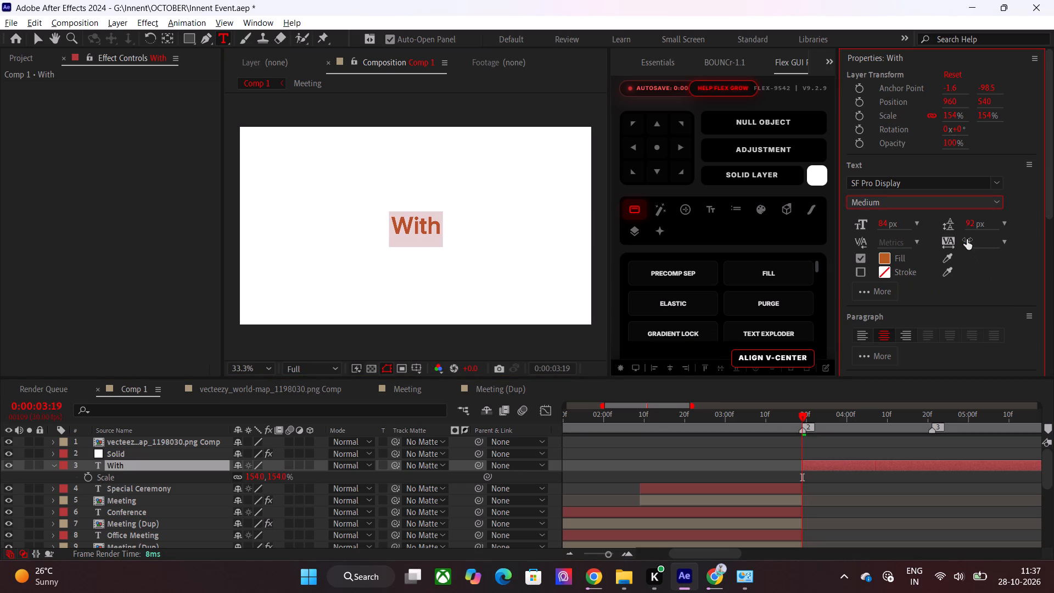
pyautogui.moveTo(967, 239); pyautogui.dragTo(1052, 239)
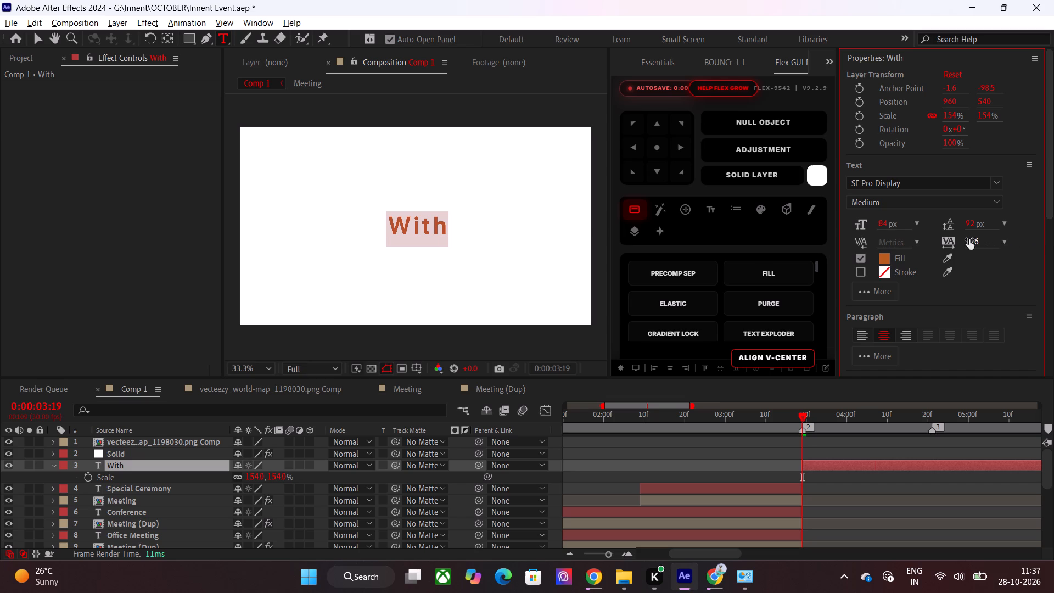
pyautogui.click(980, 275)
pyautogui.click(1000, 280)
pyautogui.click(1032, 268)
pyautogui.click(999, 307)
pyautogui.click(920, 370)
pyautogui.click(427, 227)
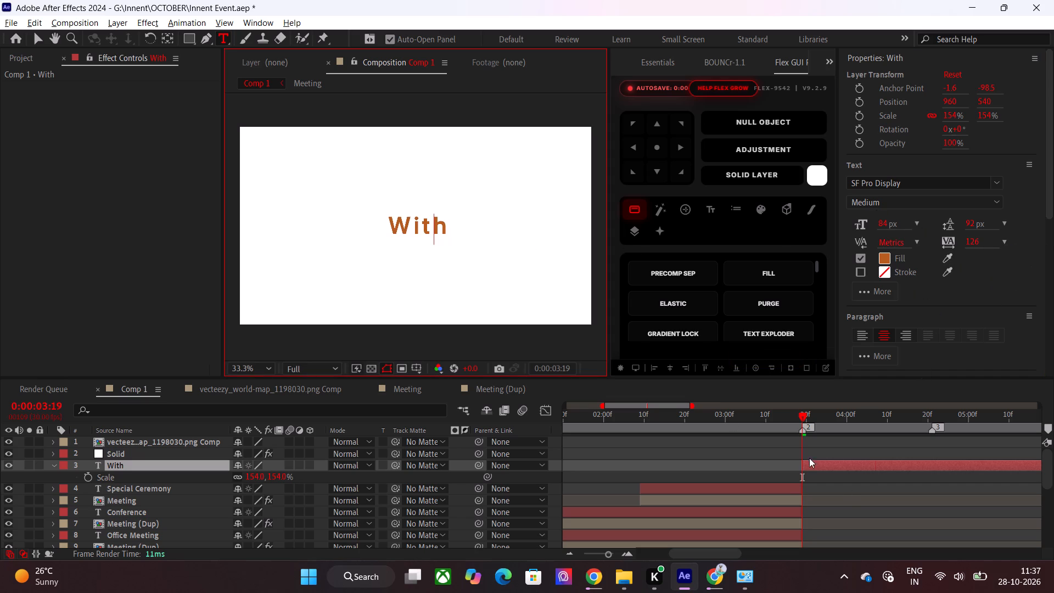
pyautogui.click(853, 502)
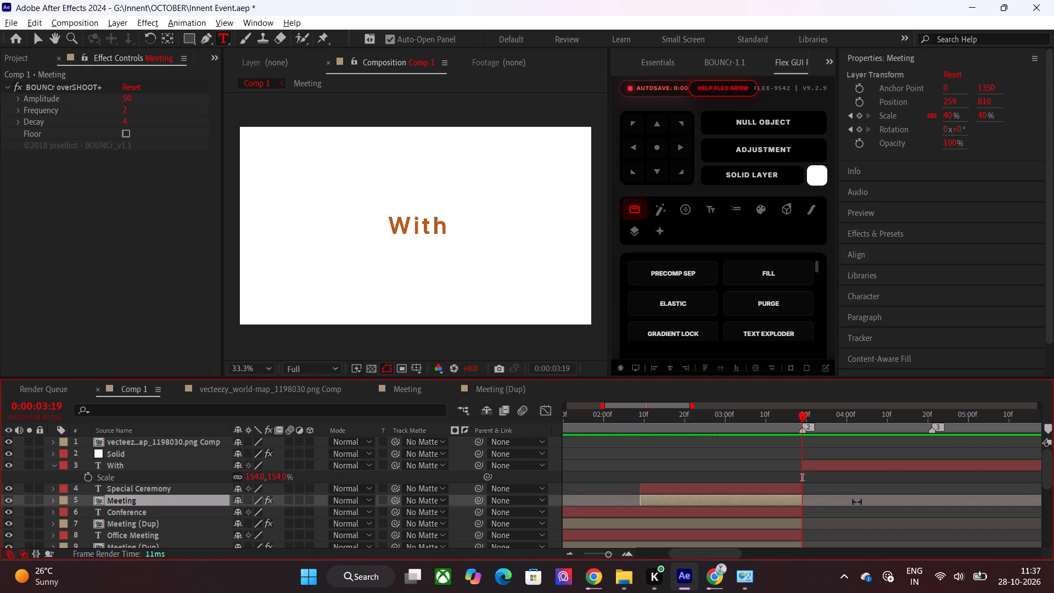